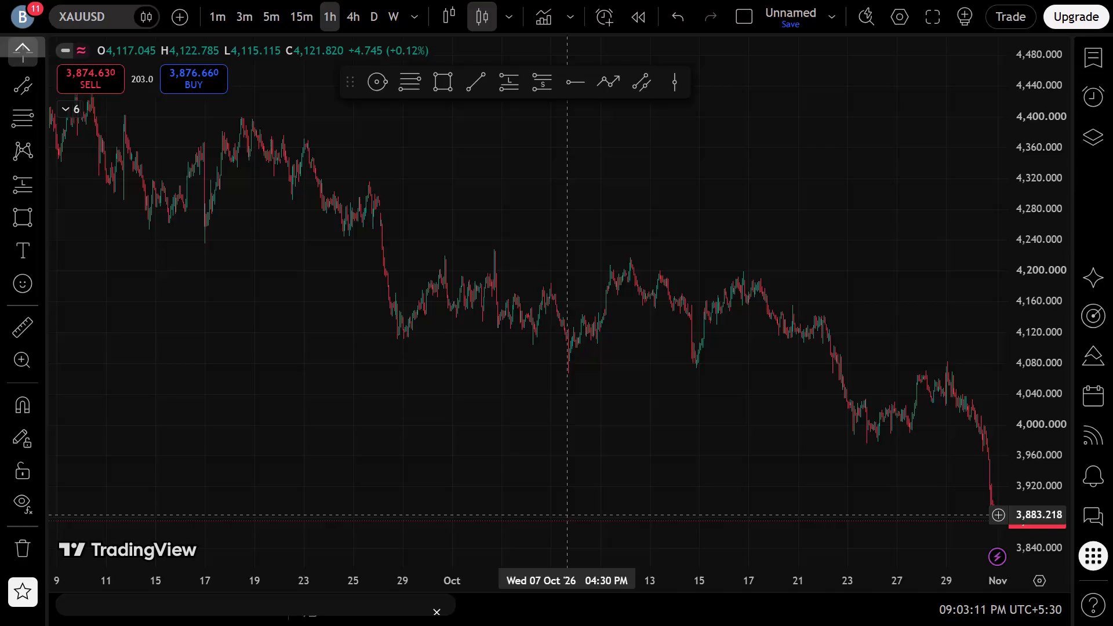
# Place a vertical line on the 1-hour XAUUSD chart at Wed 26 Aug '26, 08:30 AM, just after the August peak.
pyautogui.scroll(-6, 496, 351)
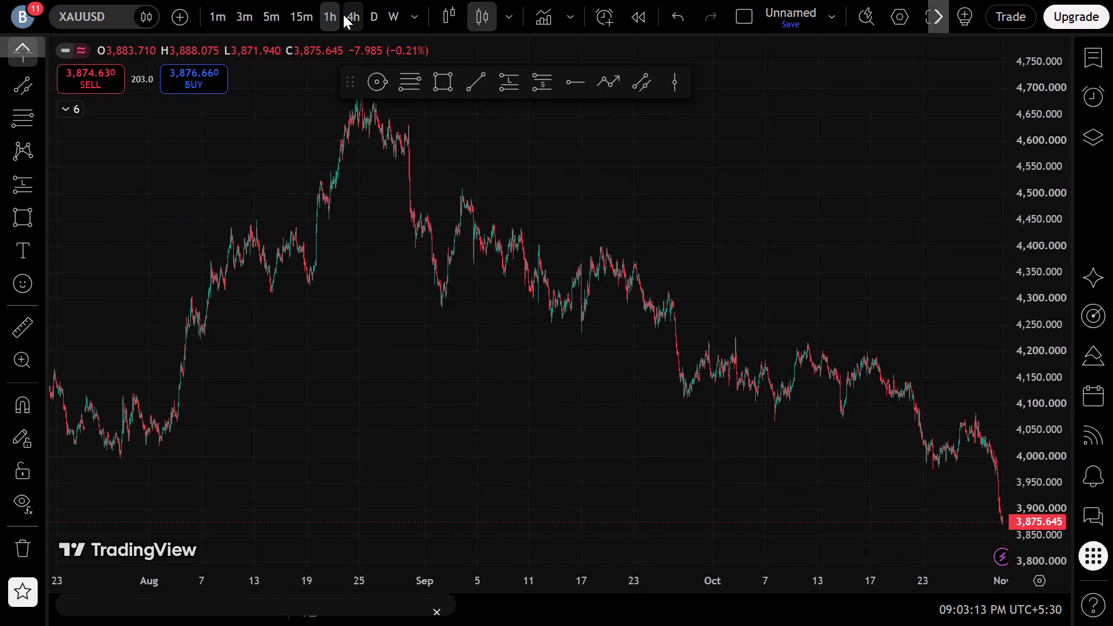
pyautogui.moveTo(581, 284); pyautogui.dragTo(827, 346)
pyautogui.scroll(7, 615, 365)
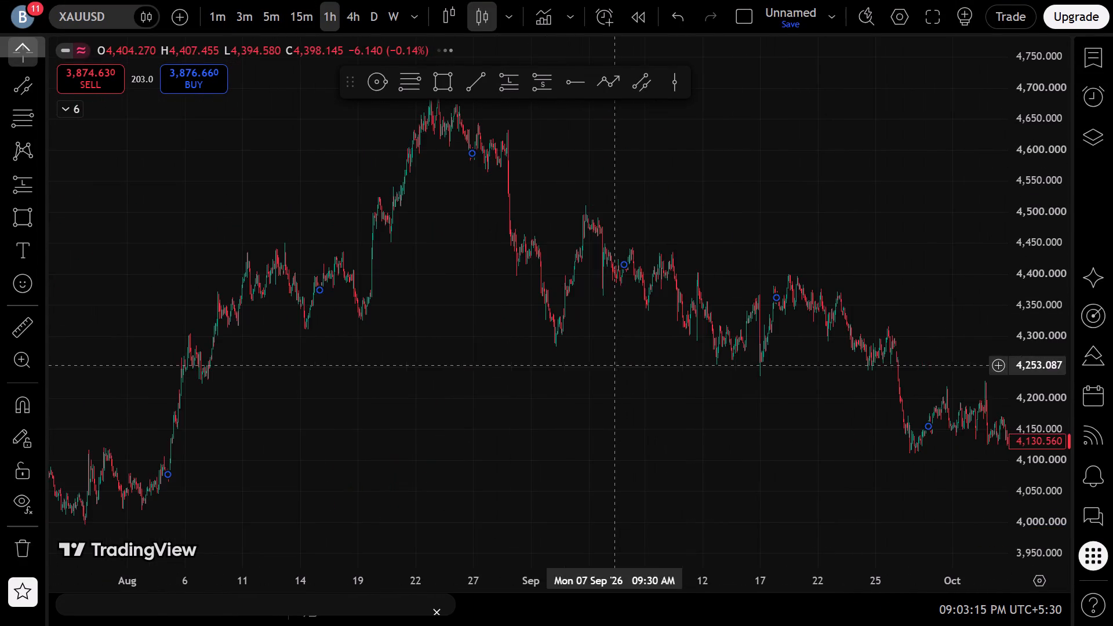
pyautogui.moveTo(431, 223); pyautogui.dragTo(708, 475)
pyautogui.scroll(13, 682, 457)
pyautogui.click(566, 183)
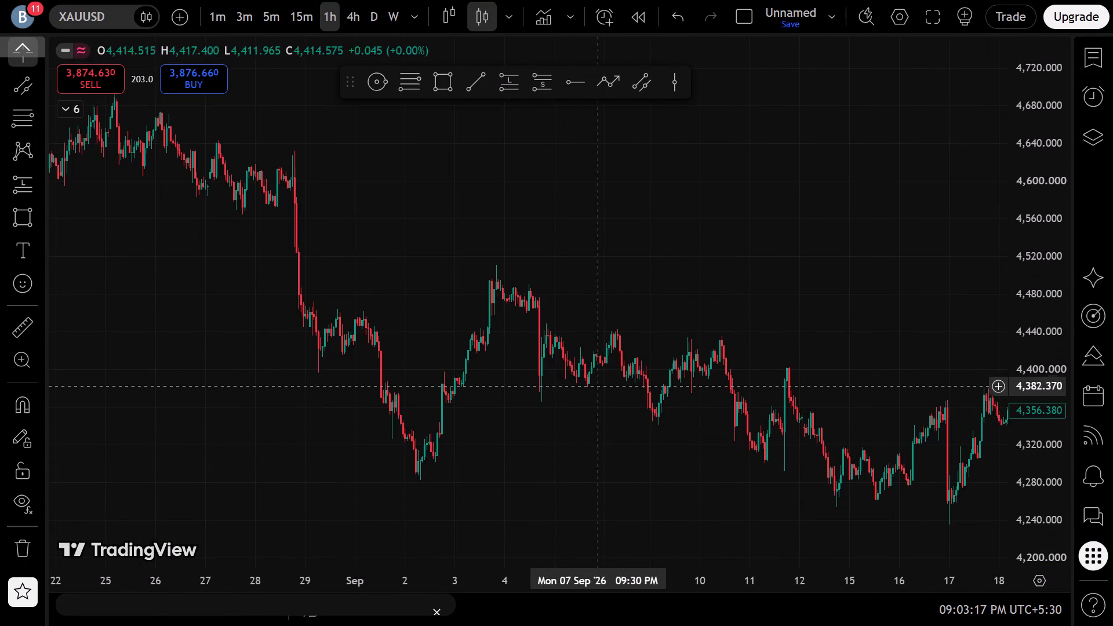
pyautogui.scroll(-3, 470, 147)
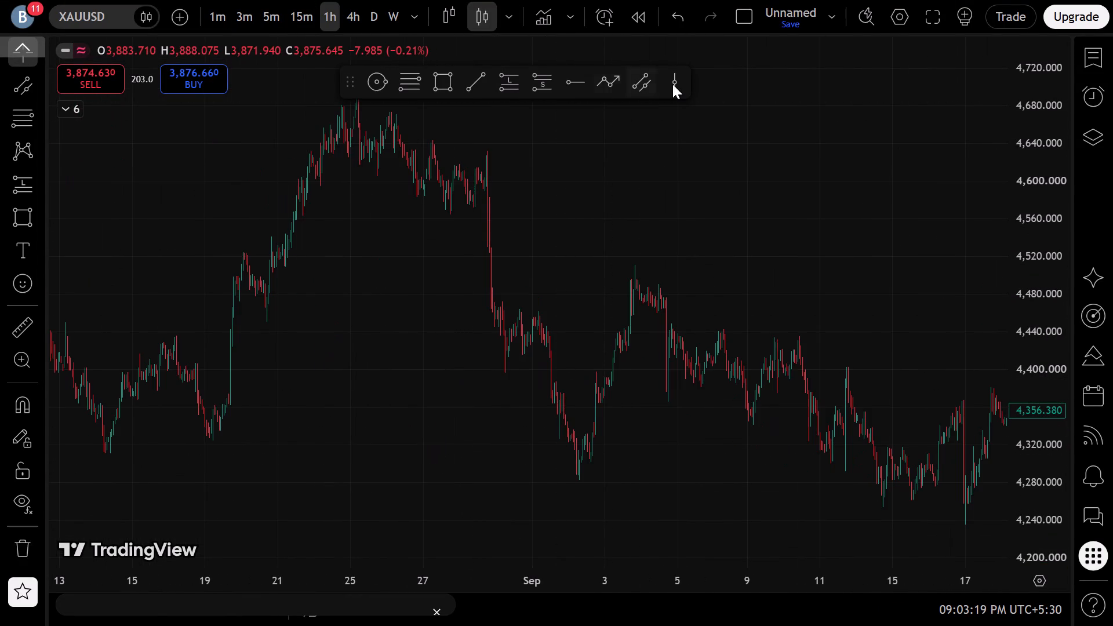
pyautogui.click(666, 84)
pyautogui.click(398, 212)
pyautogui.moveTo(625, 316); pyautogui.dragTo(584, 307)
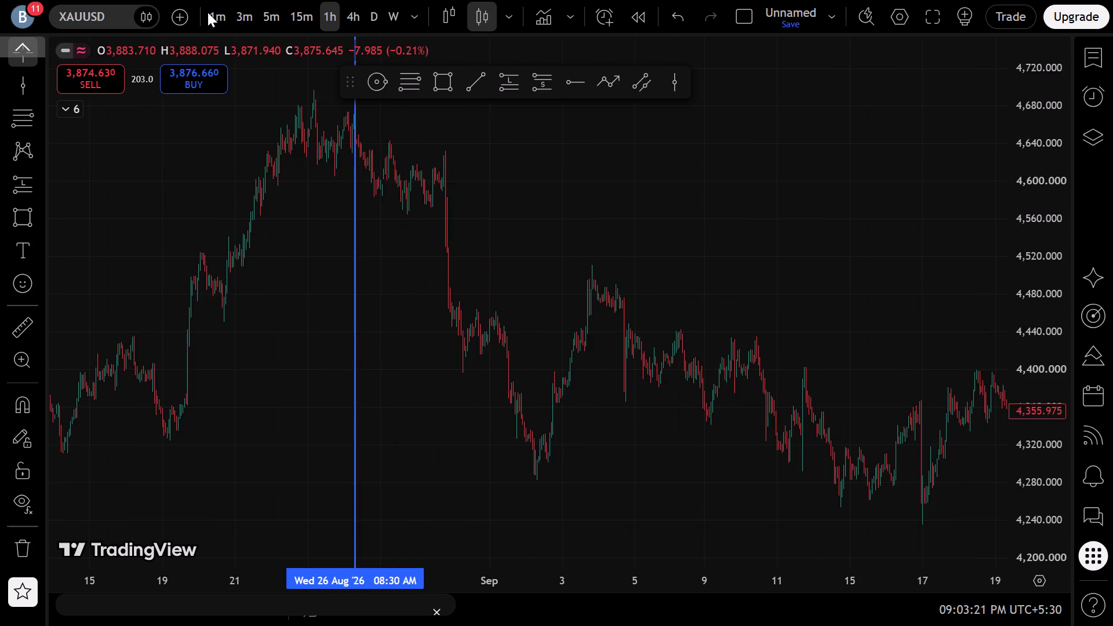
# Switch the chart to the 15-minute timeframe.
pyautogui.click(289, 9)
pyautogui.click(281, 12)
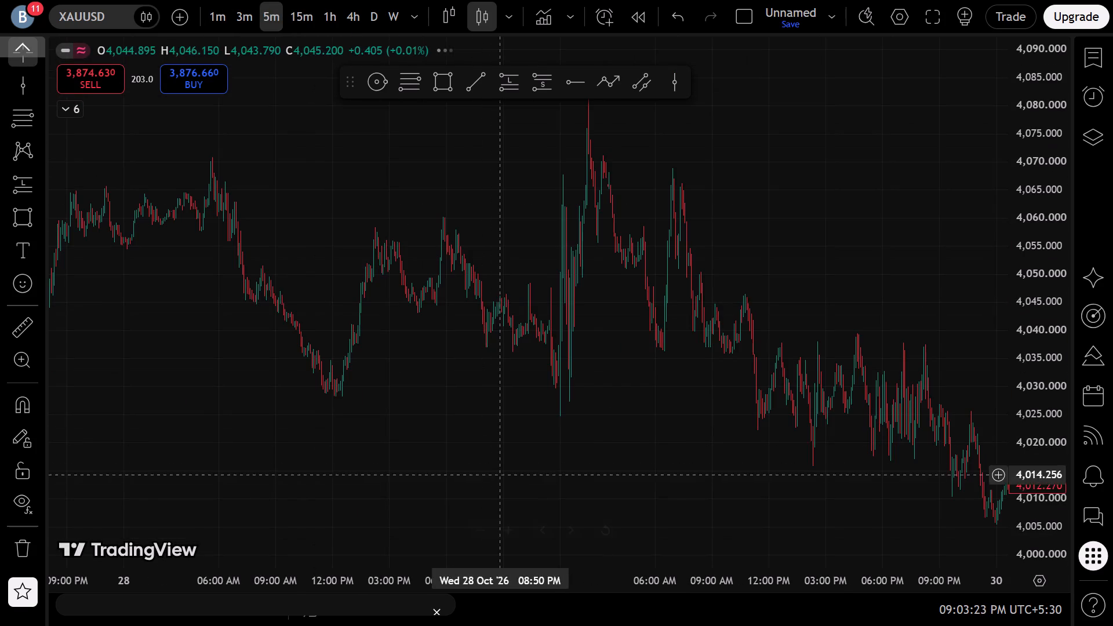
pyautogui.click(620, 540)
pyautogui.click(303, 10)
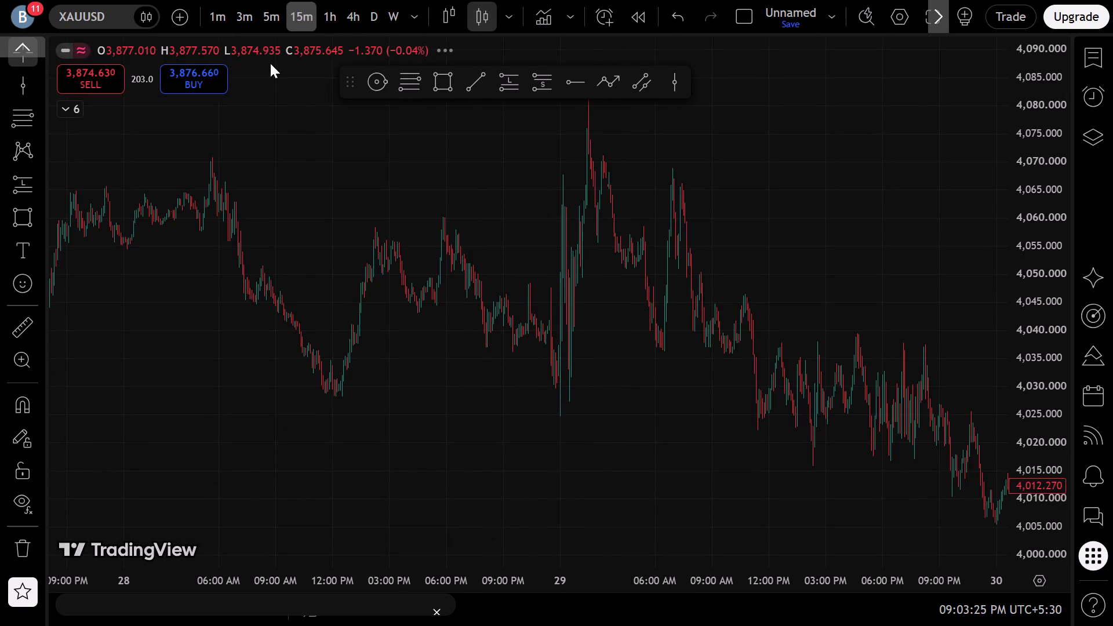
# Go back to the 26 Aug vertical line and examine the 15-minute price action following it up to 1 Sep.
pyautogui.scroll(-16, 308, 208)
pyautogui.moveTo(497, 256); pyautogui.dragTo(490, 265)
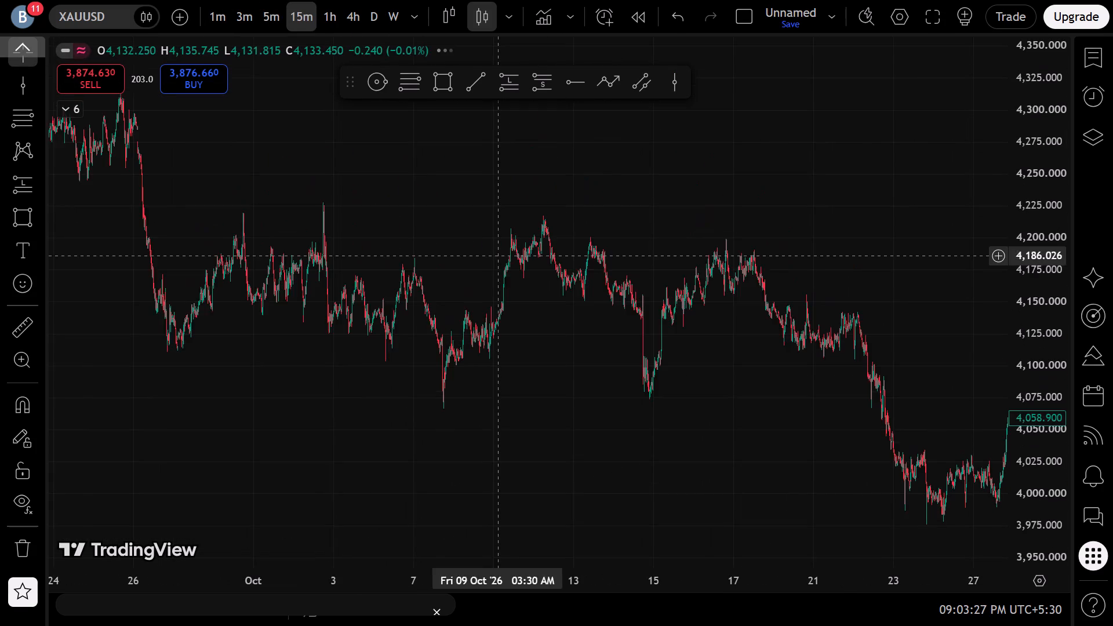
pyautogui.moveTo(490, 265); pyautogui.dragTo(1010, 397)
pyautogui.moveTo(288, 267); pyautogui.dragTo(818, 352)
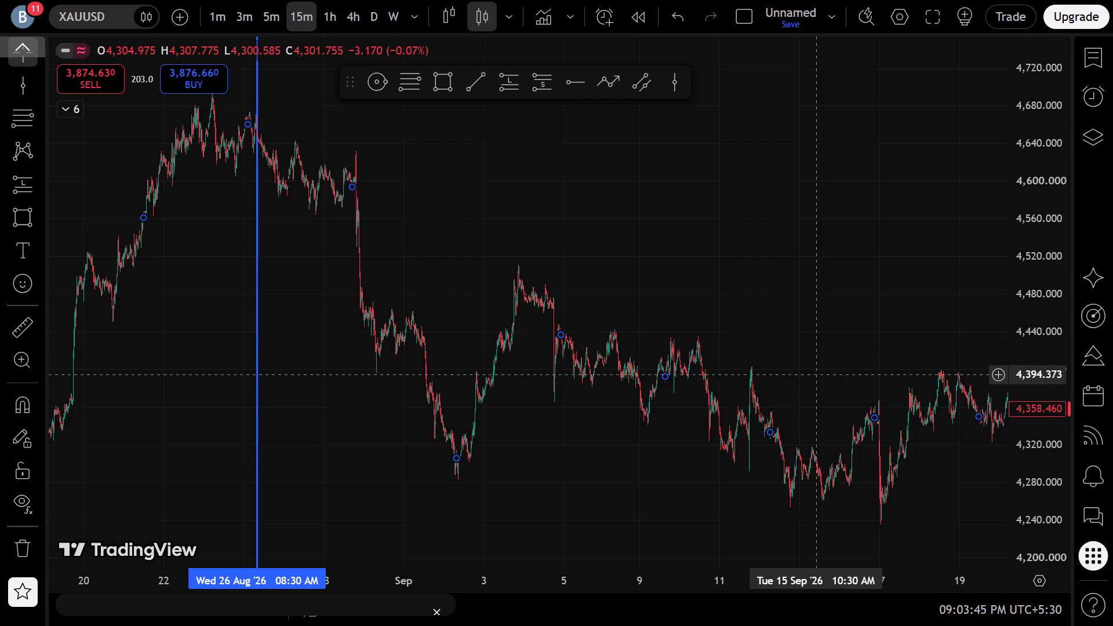
pyautogui.moveTo(498, 307); pyautogui.dragTo(842, 414)
pyautogui.scroll(6, 592, 380)
pyautogui.moveTo(557, 284); pyautogui.dragTo(743, 359)
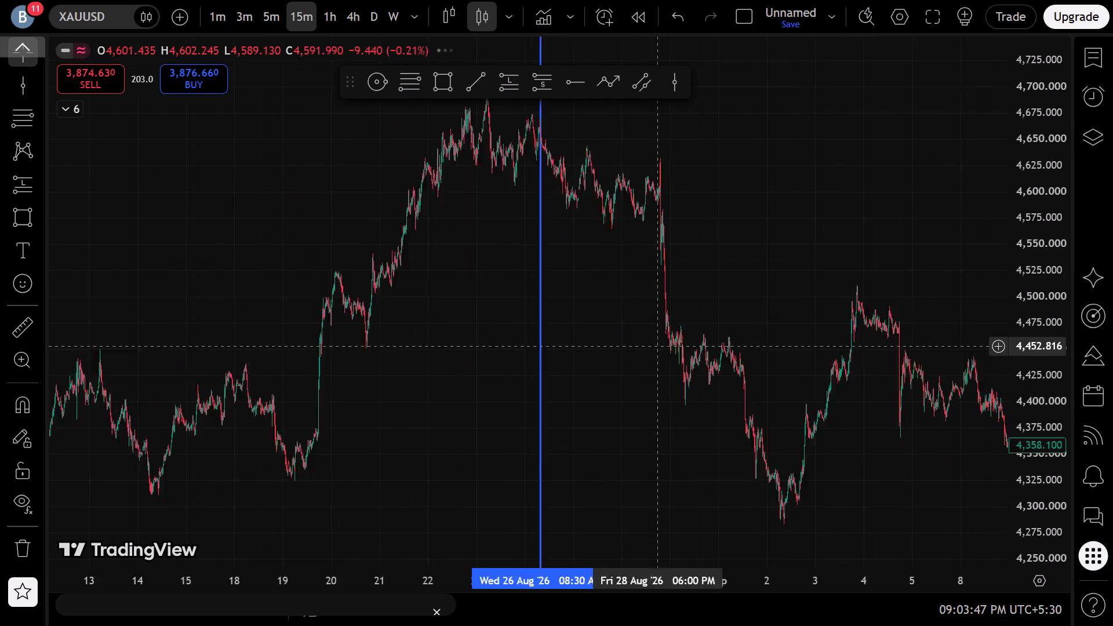
pyautogui.moveTo(743, 359); pyautogui.dragTo(744, 359)
pyautogui.scroll(14, 733, 362)
pyautogui.moveTo(467, 272); pyautogui.dragTo(962, 456)
pyautogui.scroll(7, 639, 415)
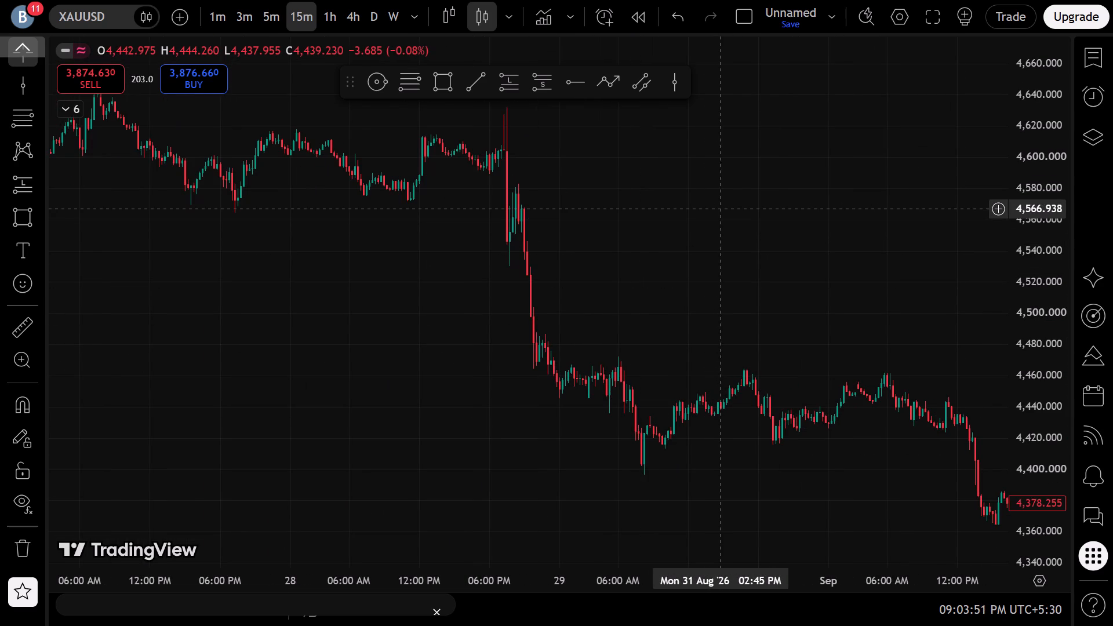
pyautogui.scroll(-5, 721, 209)
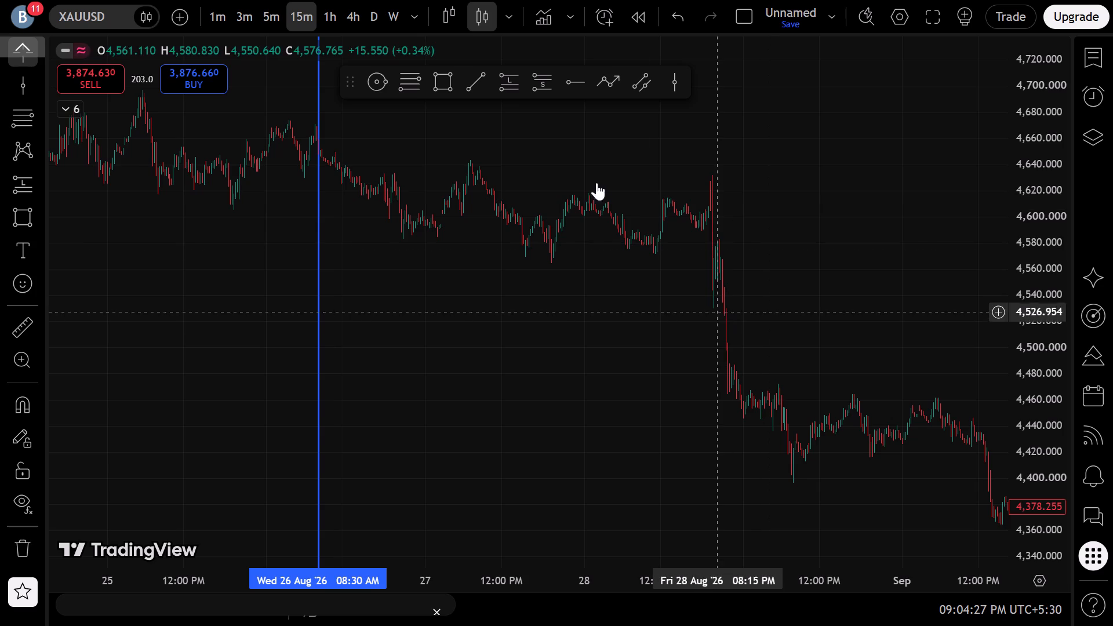
# Draw a rectangle along the lows before the 28 Aug drop, from 27 Aug 11:30 AM to 31 Aug 09:00 AM, about 4,565 to 4,572.5.
pyautogui.click(443, 82)
pyautogui.scroll(4, 470, 284)
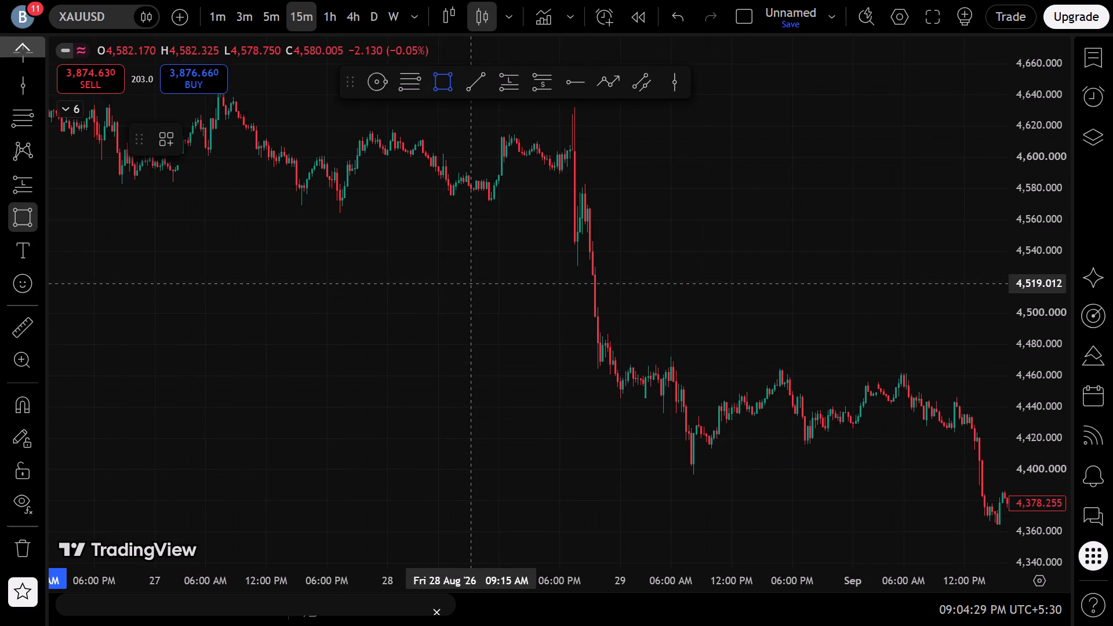
pyautogui.click(261, 213)
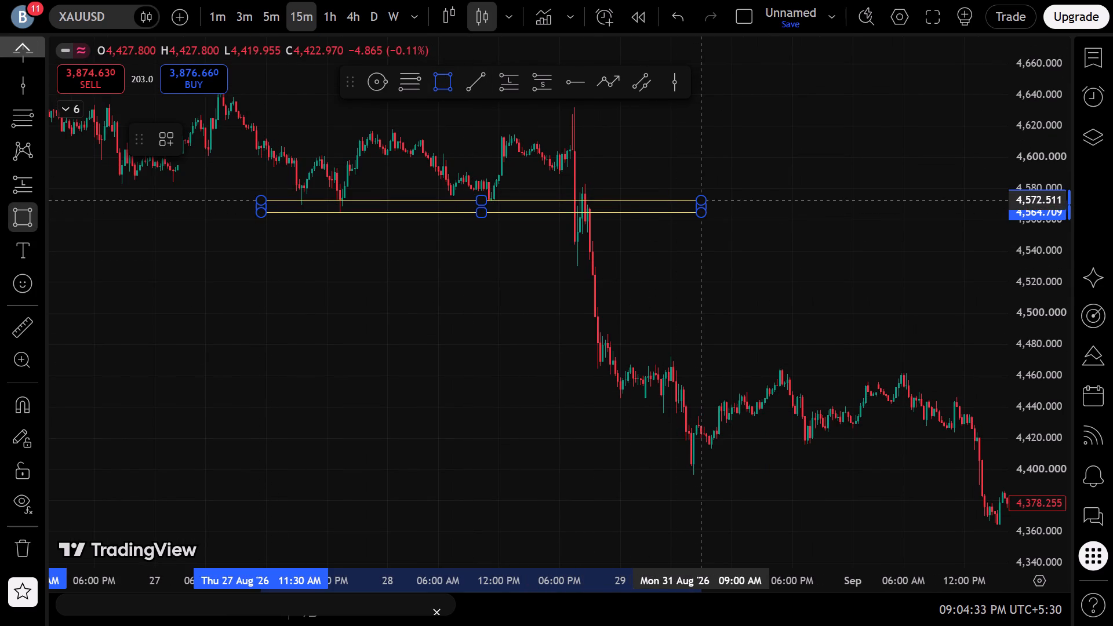
pyautogui.click(701, 201)
pyautogui.click(661, 269)
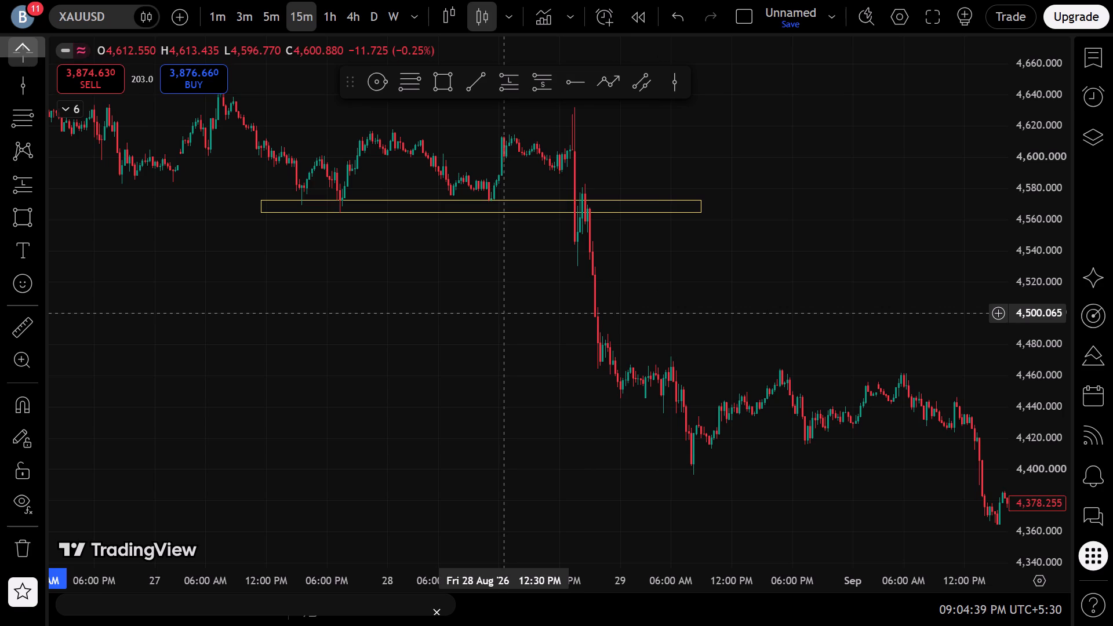
# Examine the 15-minute price action from the first rectangle through 11 Sep, looking for the next price zone.
pyautogui.moveTo(547, 392); pyautogui.dragTo(711, 408)
pyautogui.scroll(3, 584, 383)
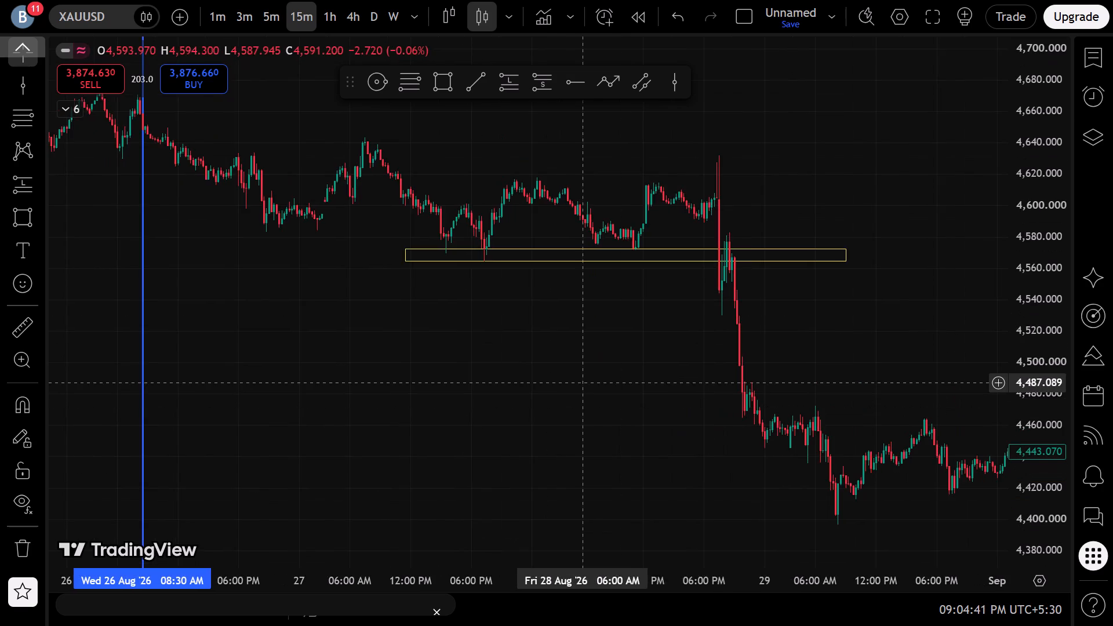
pyautogui.scroll(2, 583, 382)
pyautogui.scroll(-3, 633, 352)
pyautogui.moveTo(790, 325); pyautogui.dragTo(302, 325)
pyautogui.scroll(-3, 448, 341)
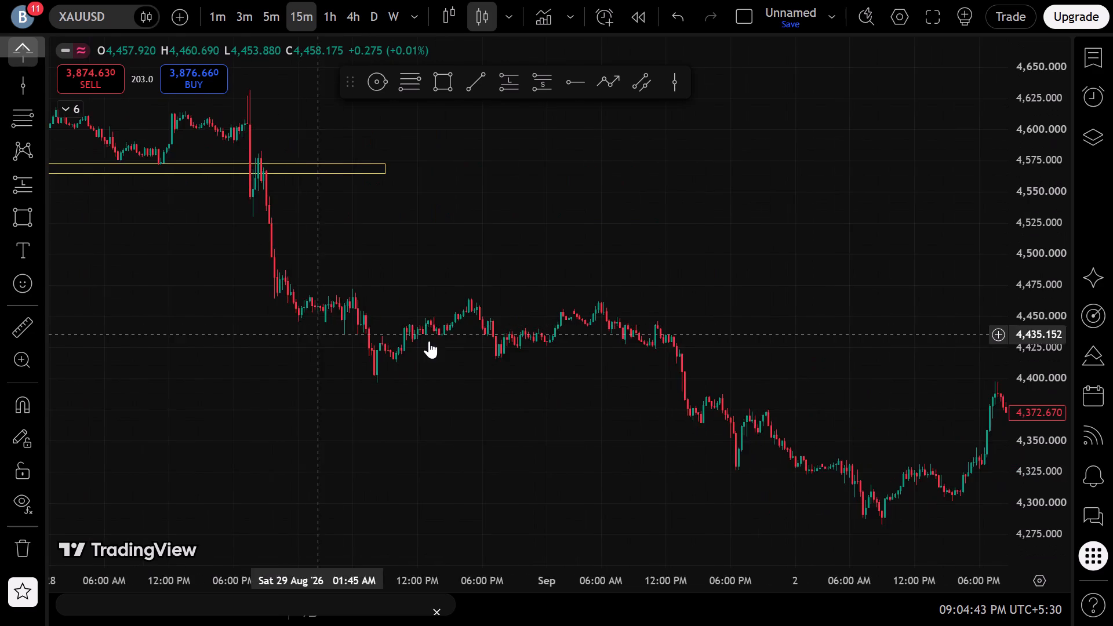
pyautogui.scroll(-2, 429, 341)
pyautogui.scroll(6, 707, 378)
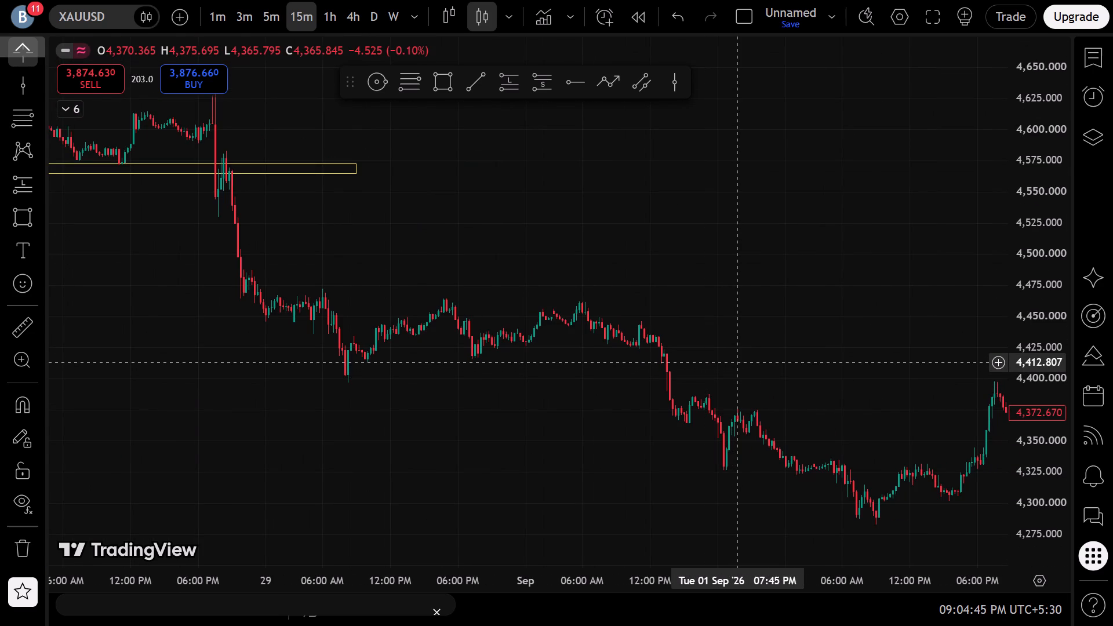
pyautogui.moveTo(808, 395); pyautogui.dragTo(605, 372)
pyautogui.moveTo(748, 330); pyautogui.dragTo(694, 339)
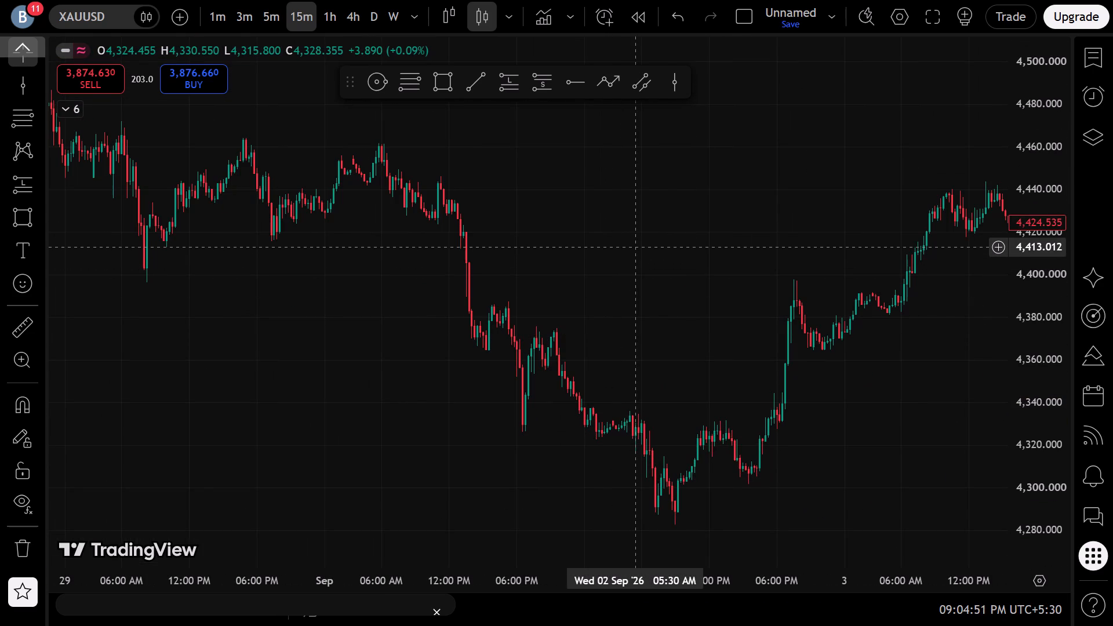
pyautogui.moveTo(709, 382); pyautogui.dragTo(340, 382)
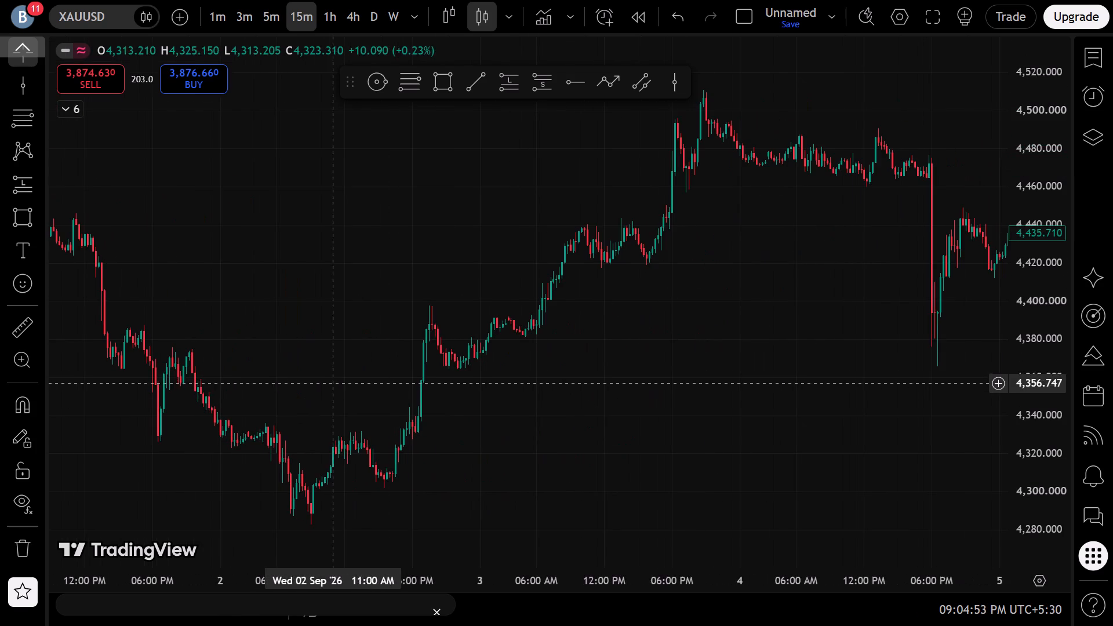
pyautogui.moveTo(685, 315); pyautogui.dragTo(232, 401)
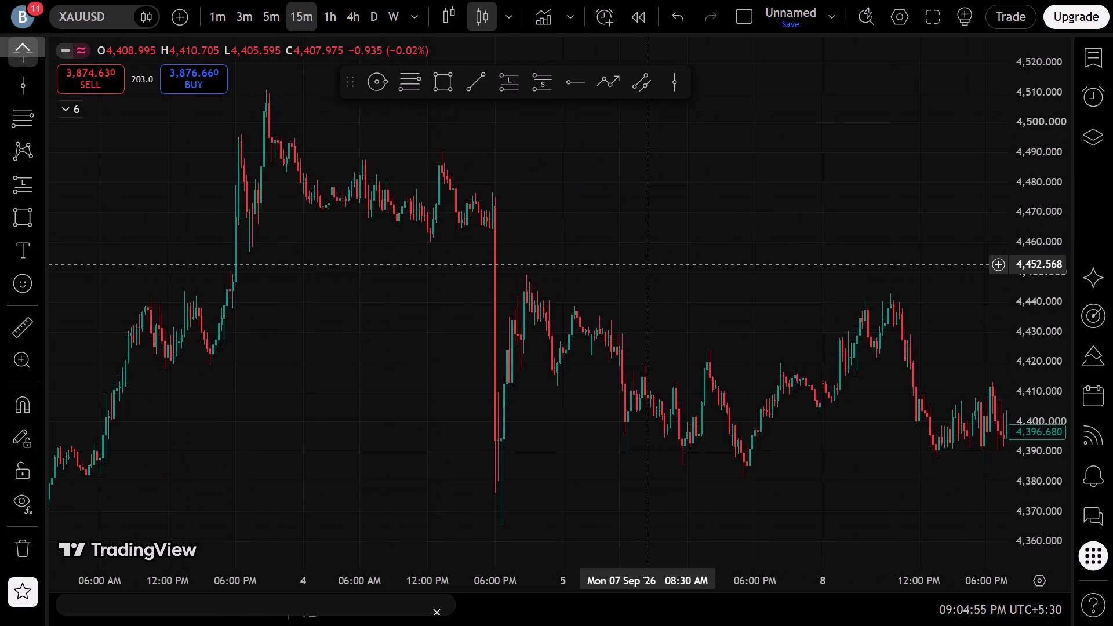
pyautogui.moveTo(763, 301); pyautogui.dragTo(752, 310)
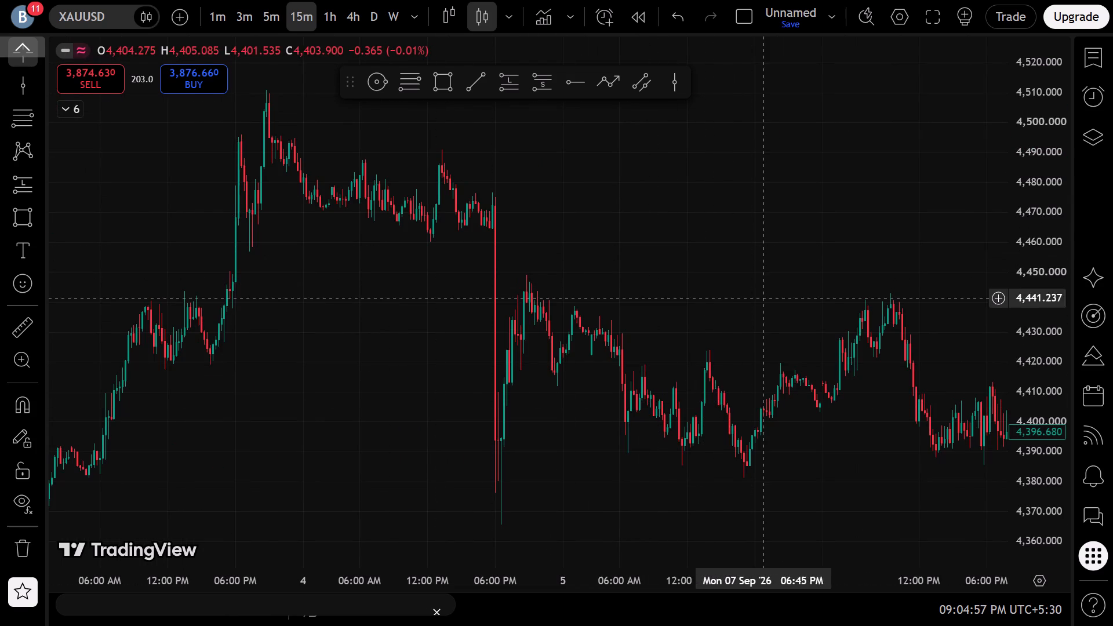
pyautogui.moveTo(752, 310); pyautogui.dragTo(357, 316)
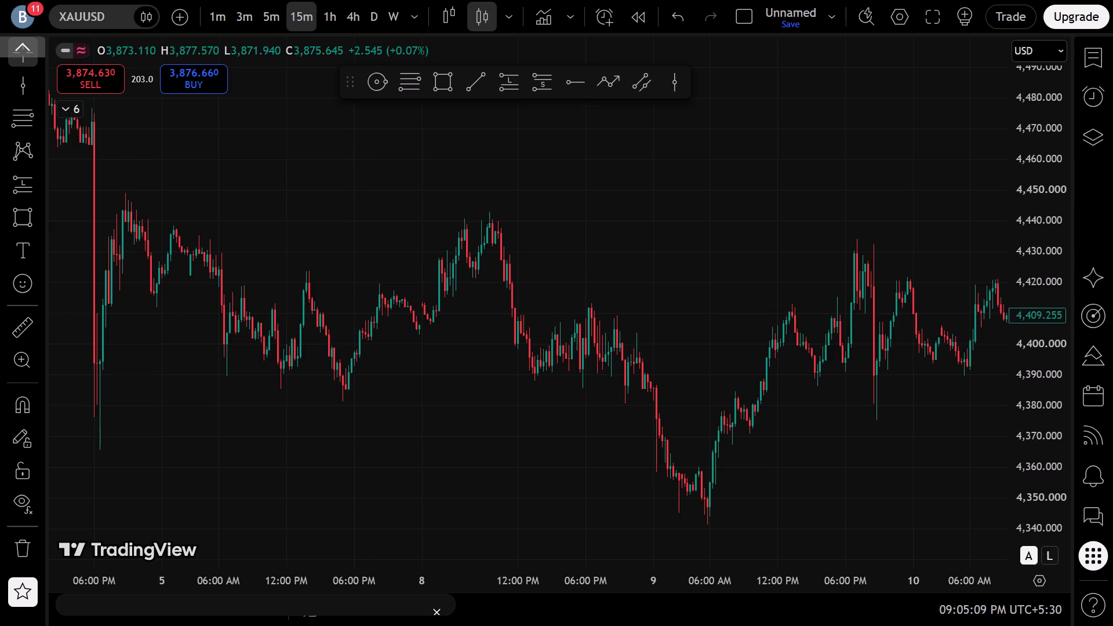
pyautogui.scroll(-4, 779, 380)
pyautogui.scroll(1, 779, 380)
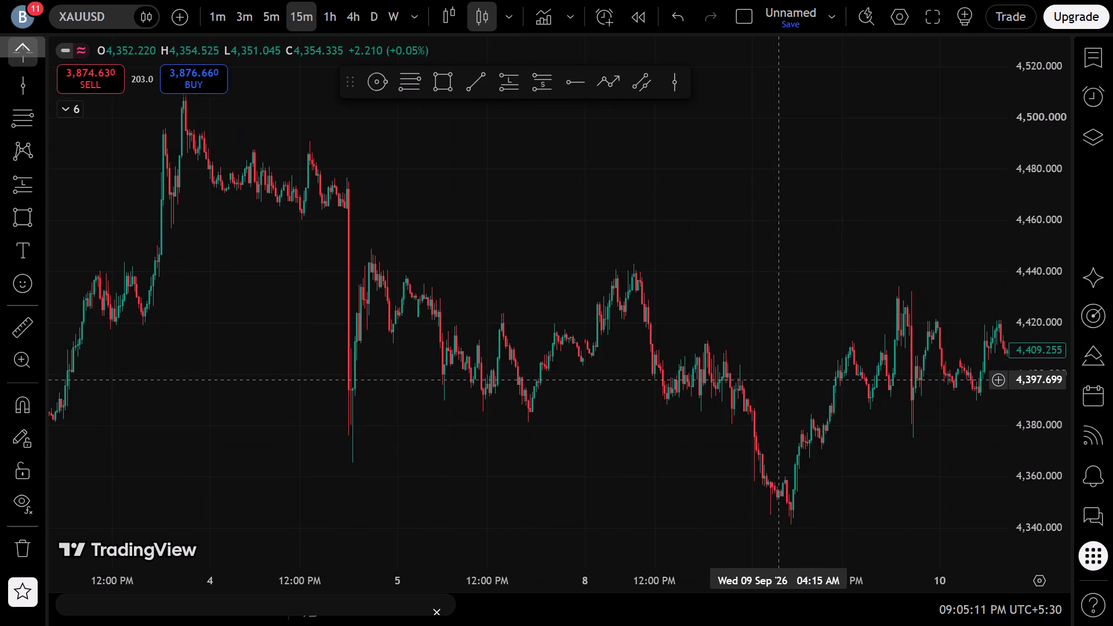
pyautogui.click(798, 415)
pyautogui.moveTo(774, 417); pyautogui.dragTo(513, 418)
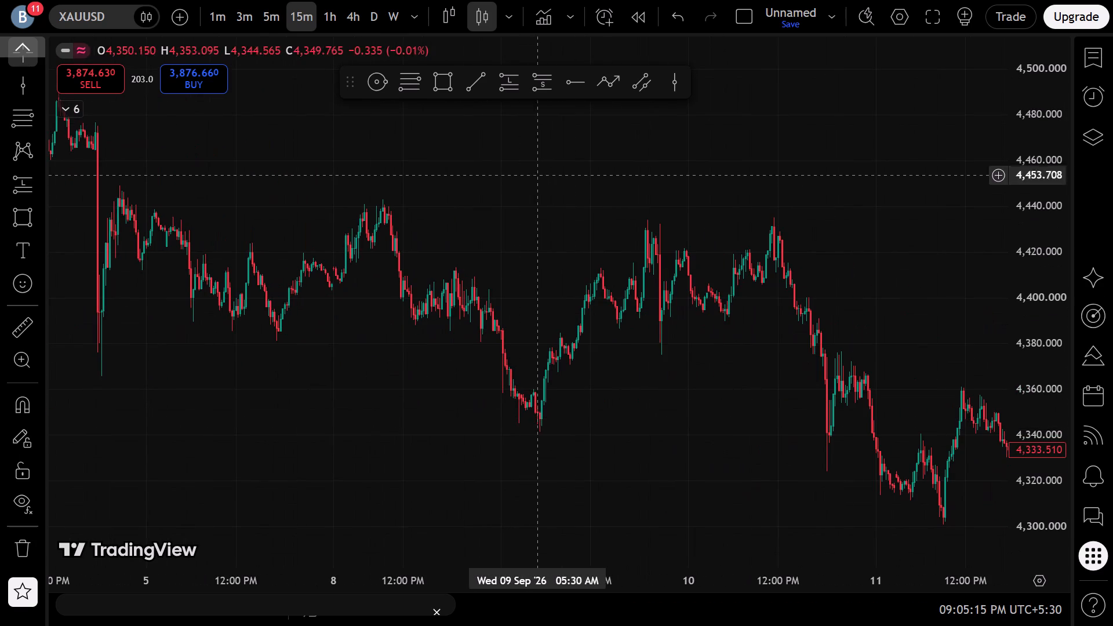
# Draw a rectangle along the early-September lows, from 4 Sep 10:30 PM to 9 Sep 07:00 AM, about 4,381 to 4,386.5.
pyautogui.click(456, 96)
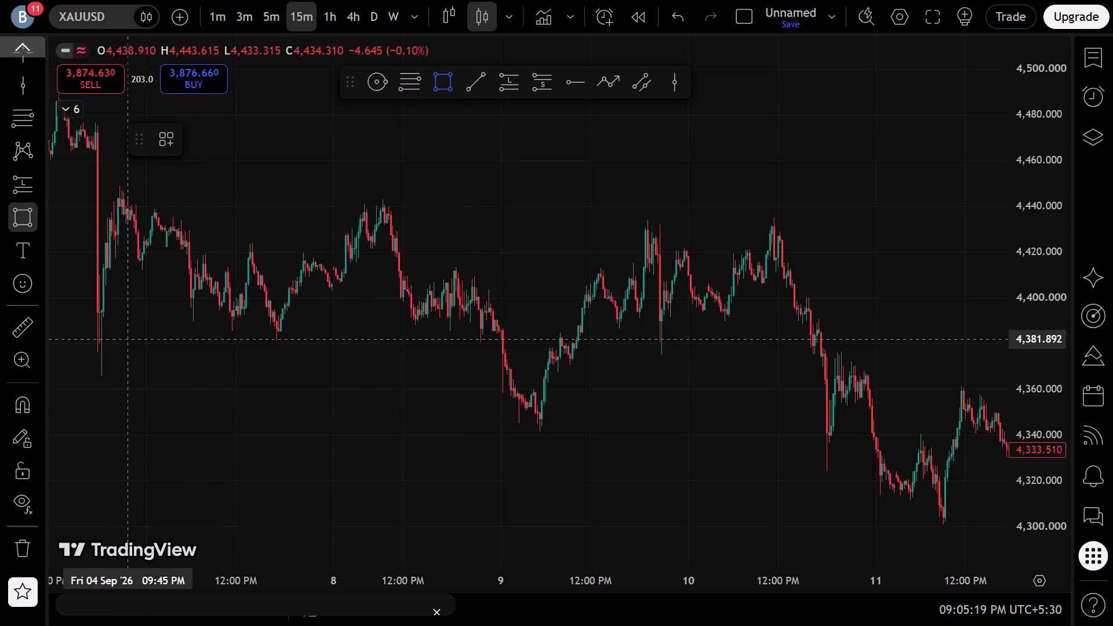
pyautogui.click(135, 341)
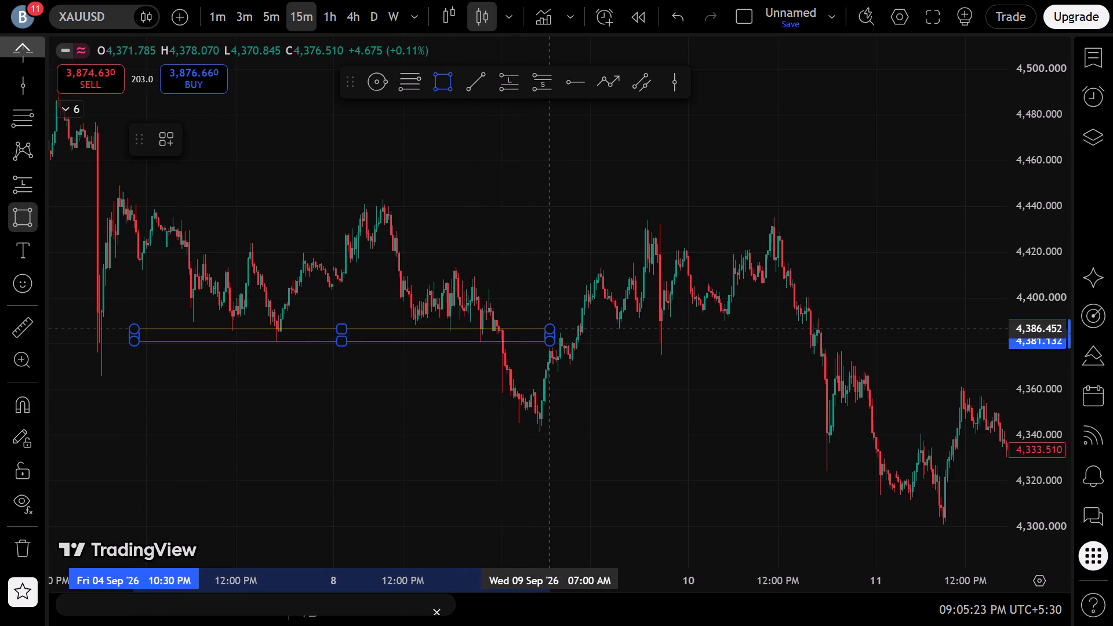
pyautogui.click(550, 329)
pyautogui.click(559, 390)
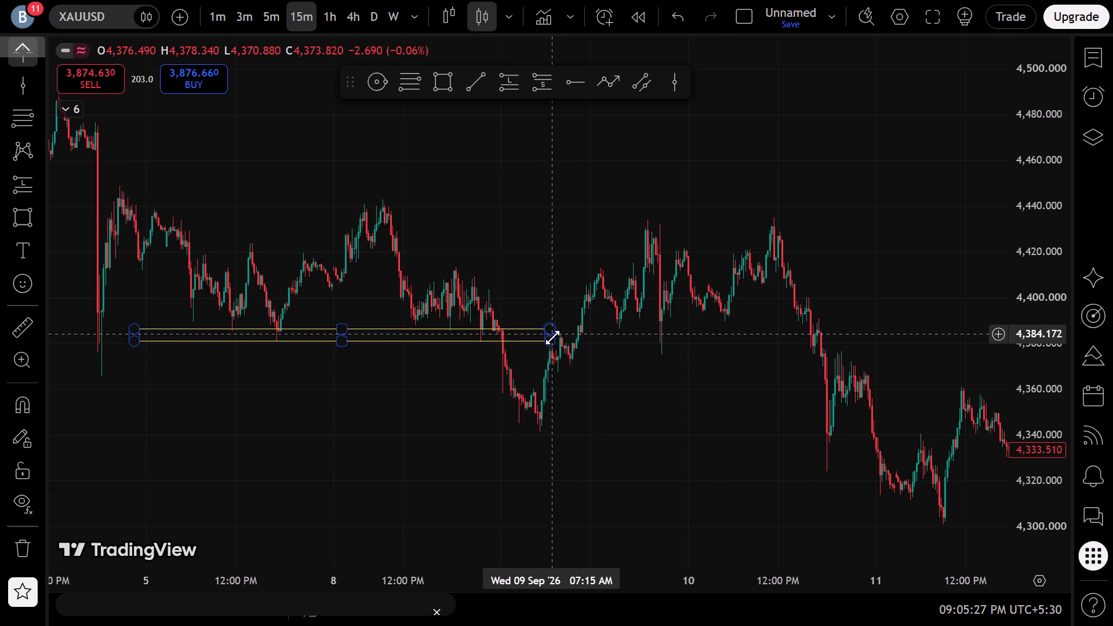
# Extend the second rectangle's end to Wed 09 Sep '26, 09:00 AM.
pyautogui.scroll(-5, 557, 372)
pyautogui.scroll(5, 557, 372)
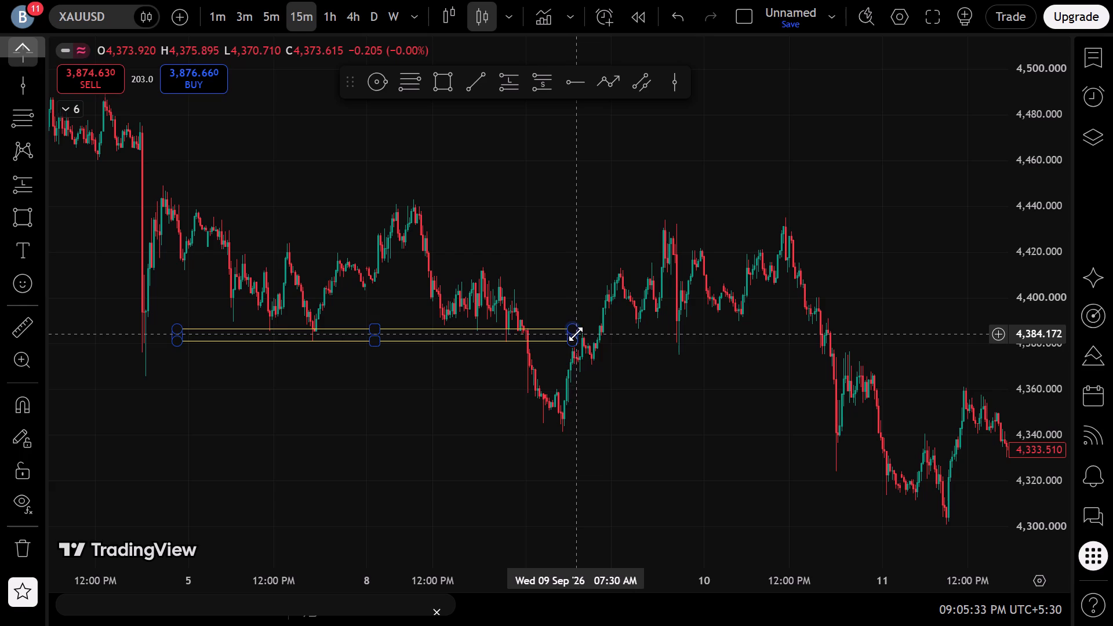
pyautogui.moveTo(576, 335); pyautogui.dragTo(590, 334)
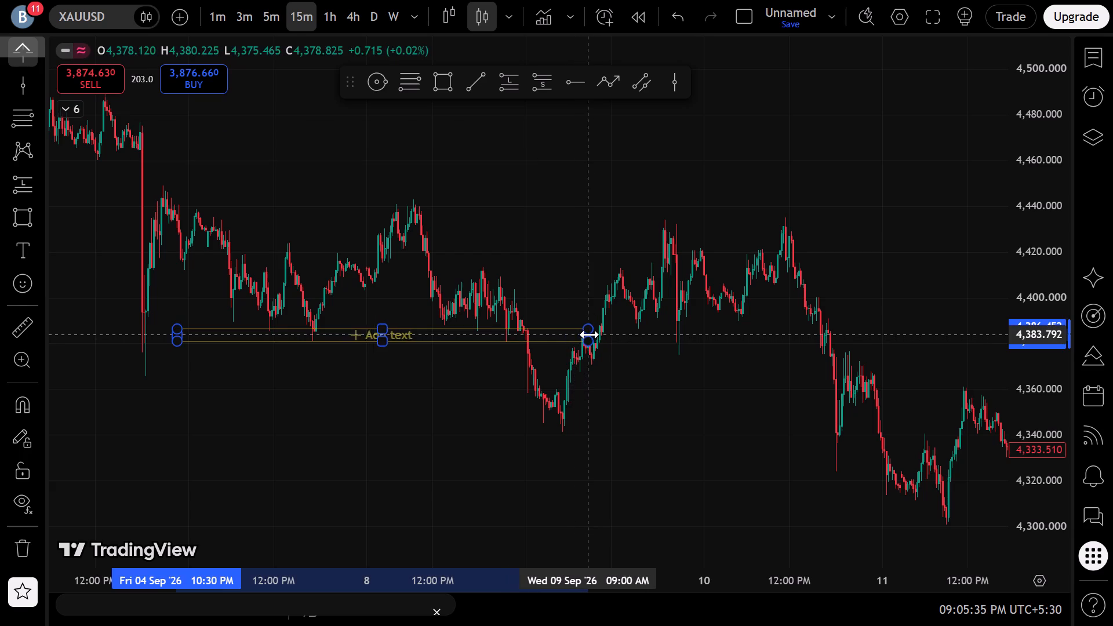
pyautogui.click(584, 363)
# Draw a rectangle along the 9–10 September lows, from 9 Sep 01:30 PM to 11 Sep 01:00 AM, about 4,375 to 4,389.5.
pyautogui.scroll(-7, 467, 393)
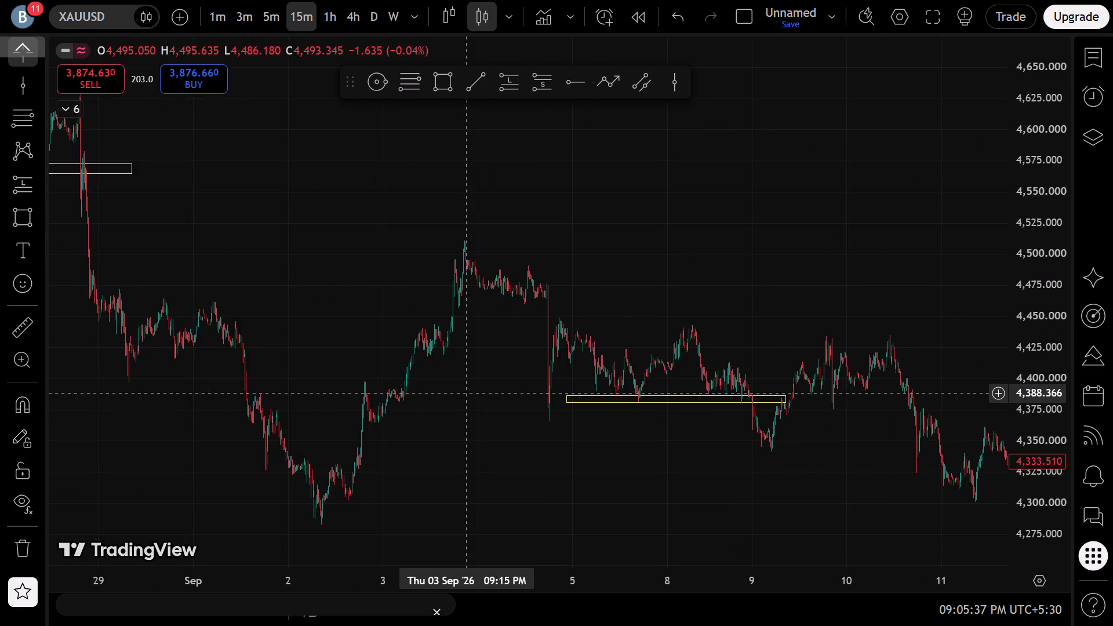
pyautogui.scroll(12, 517, 392)
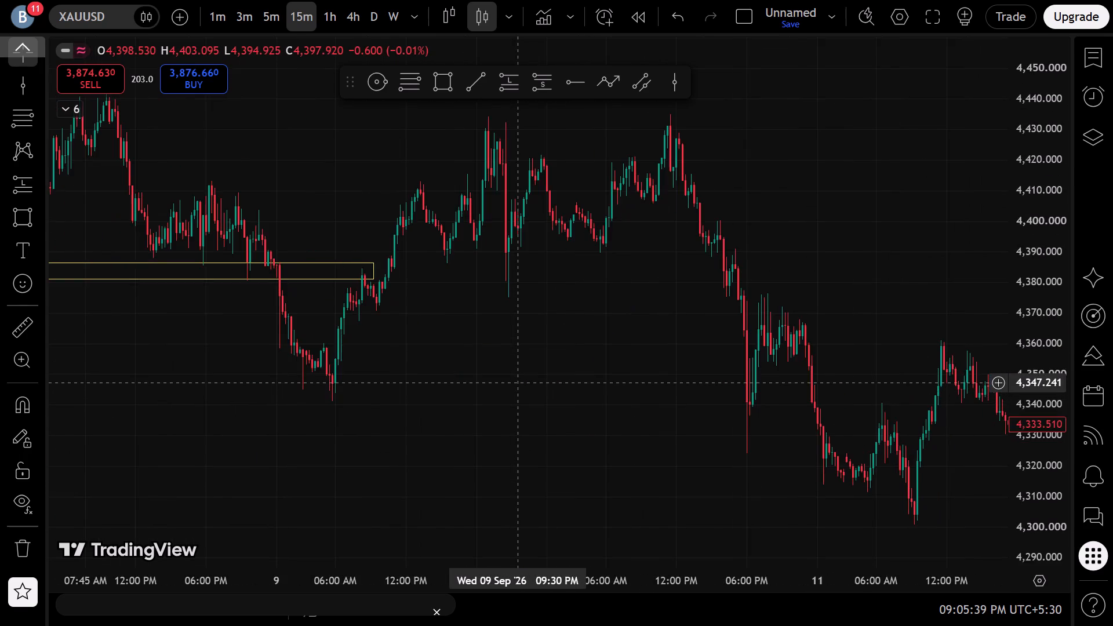
pyautogui.scroll(-4, 518, 383)
pyautogui.scroll(2, 518, 383)
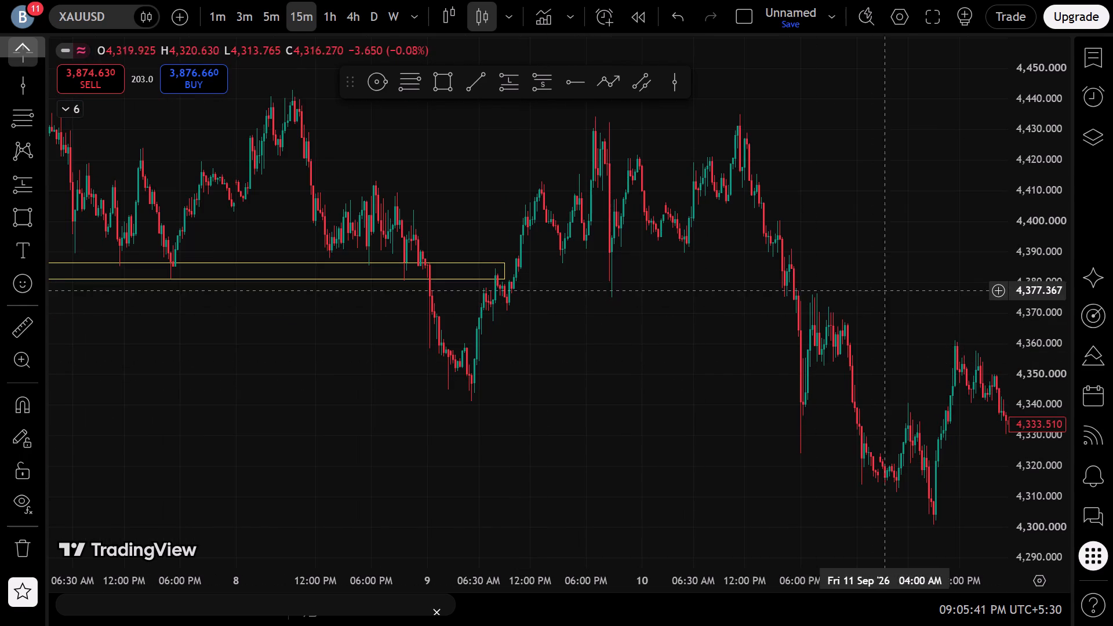
pyautogui.scroll(-5, 929, 296)
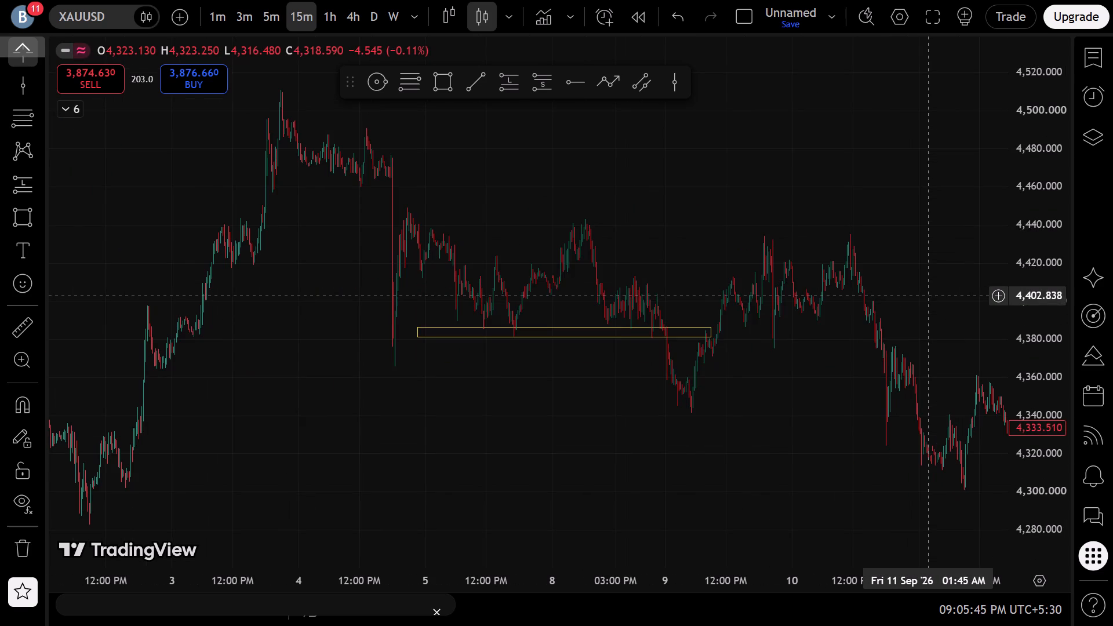
pyautogui.scroll(7, 929, 296)
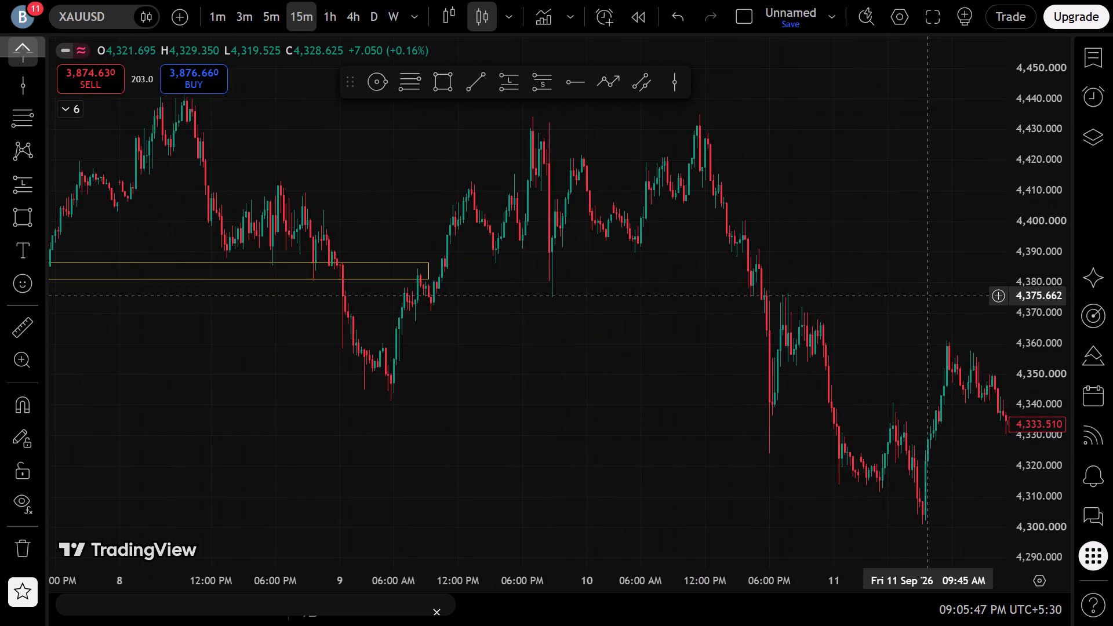
pyautogui.click(438, 80)
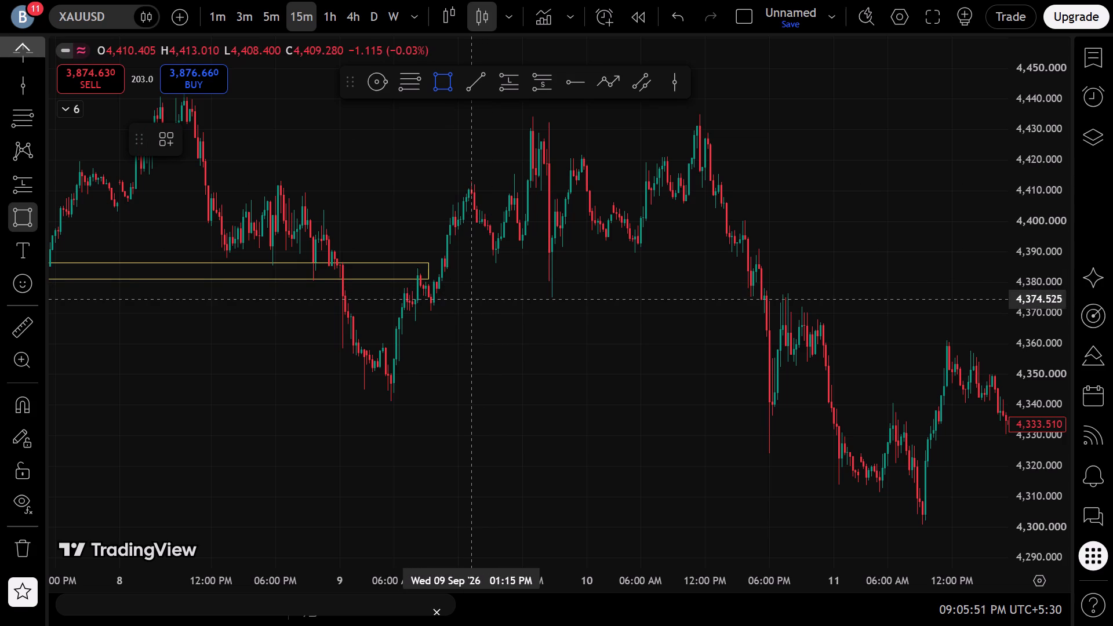
pyautogui.click(475, 297)
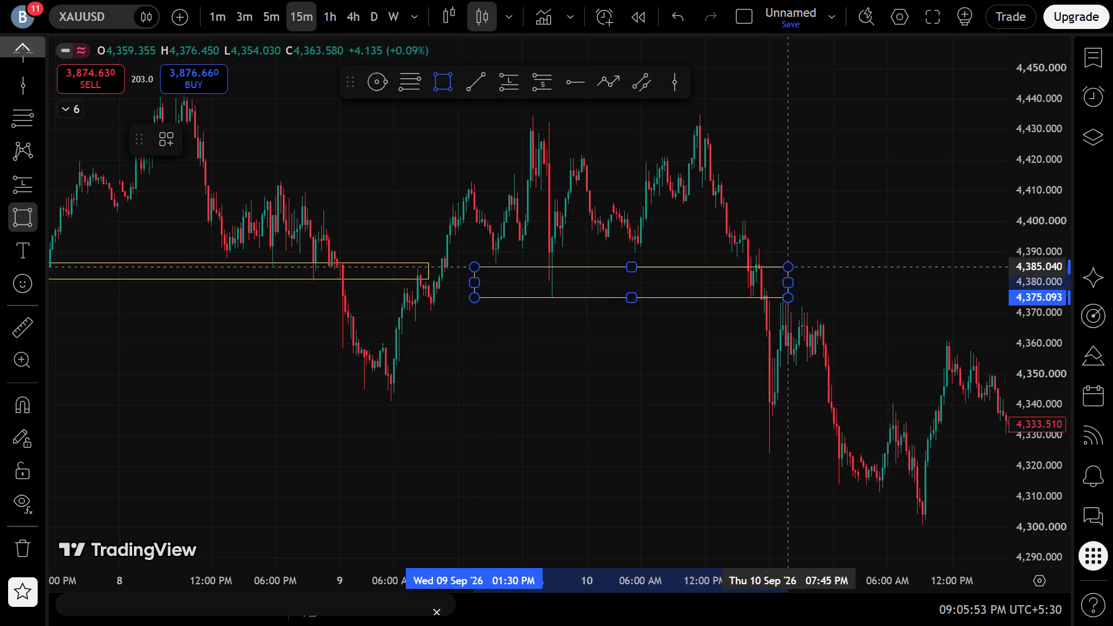
pyautogui.click(845, 253)
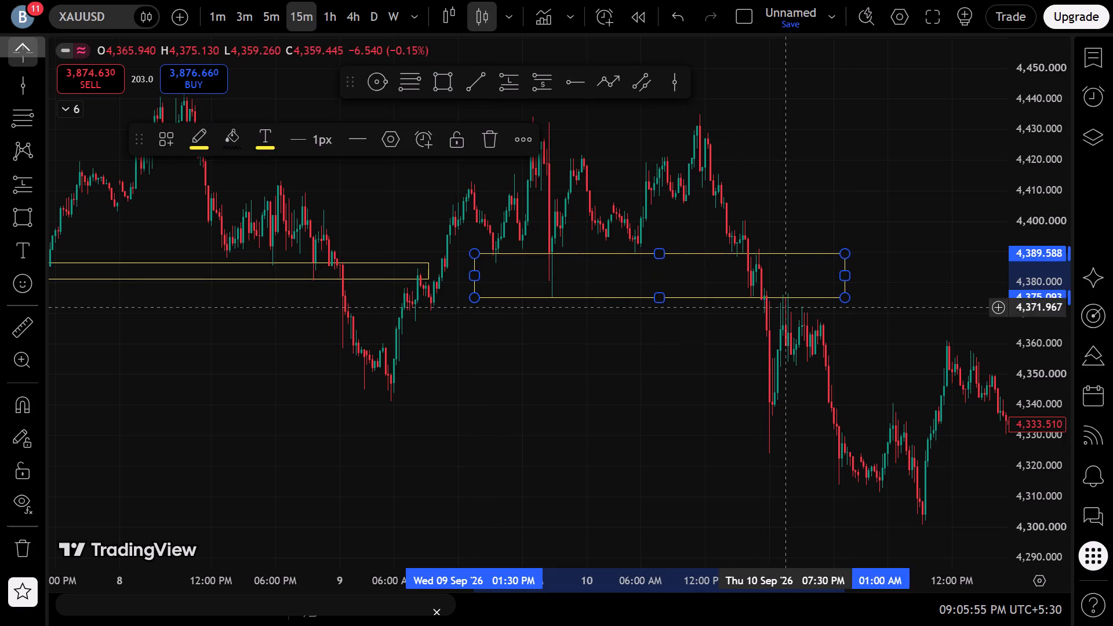
# Raise the lower edge of the 9–11 Sep rectangle to about 4,386.
pyautogui.moveTo(683, 341); pyautogui.dragTo(678, 344)
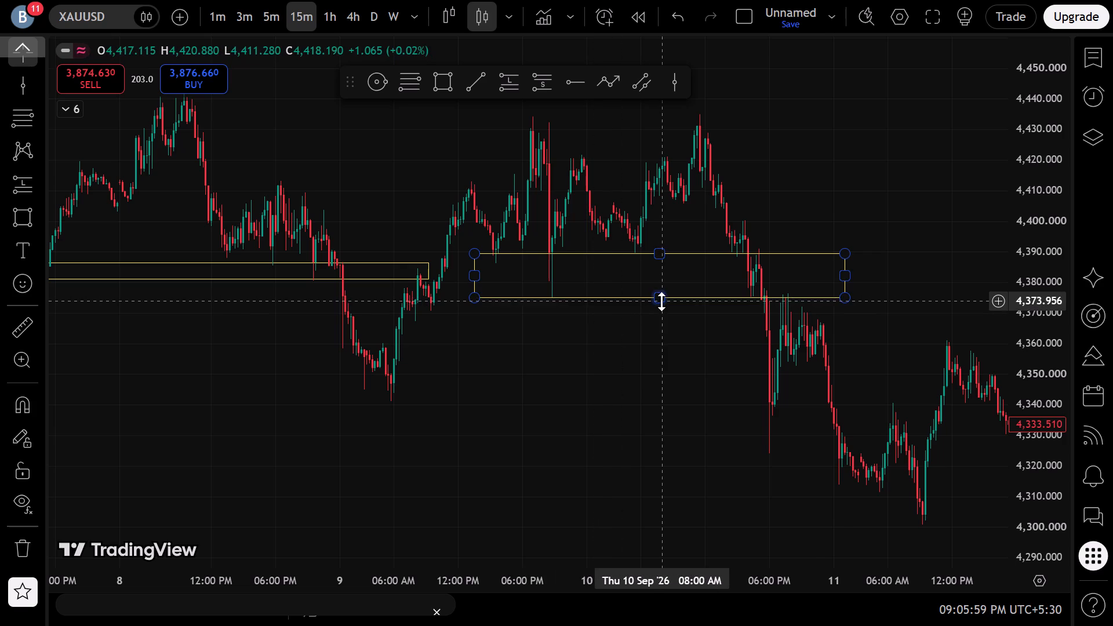
pyautogui.moveTo(661, 301); pyautogui.dragTo(694, 263)
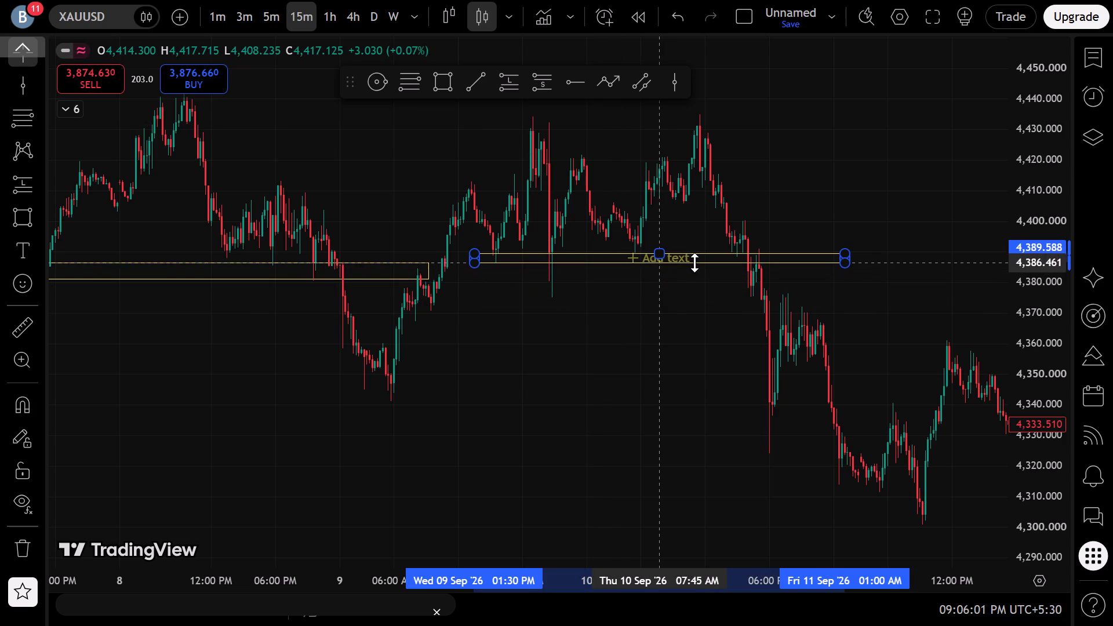
pyautogui.moveTo(694, 263); pyautogui.dragTo(725, 266)
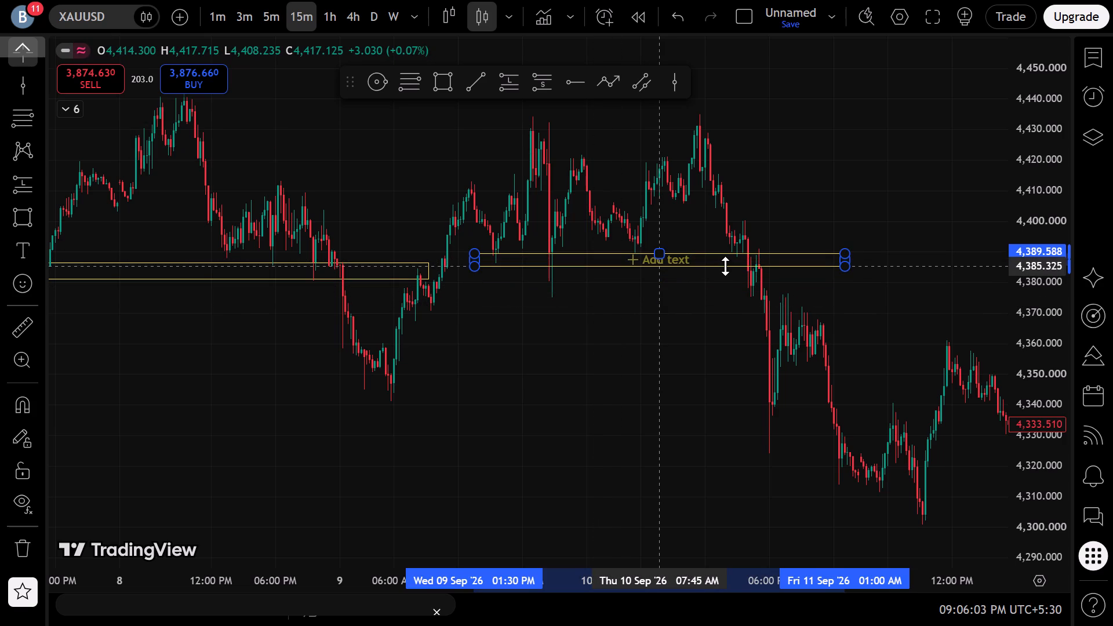
pyautogui.moveTo(725, 266); pyautogui.dragTo(728, 264)
pyautogui.click(605, 351)
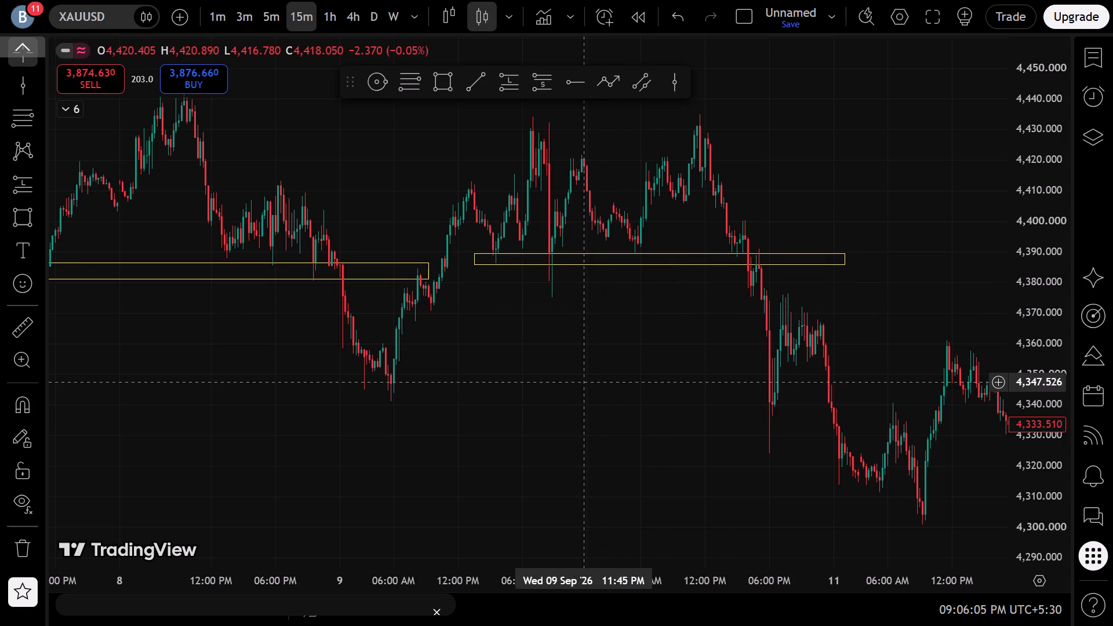
# Examine the 15-minute price action from 10 Sep through late October, looking for the next price zone.
pyautogui.scroll(4, 583, 382)
pyautogui.moveTo(795, 356); pyautogui.dragTo(589, 340)
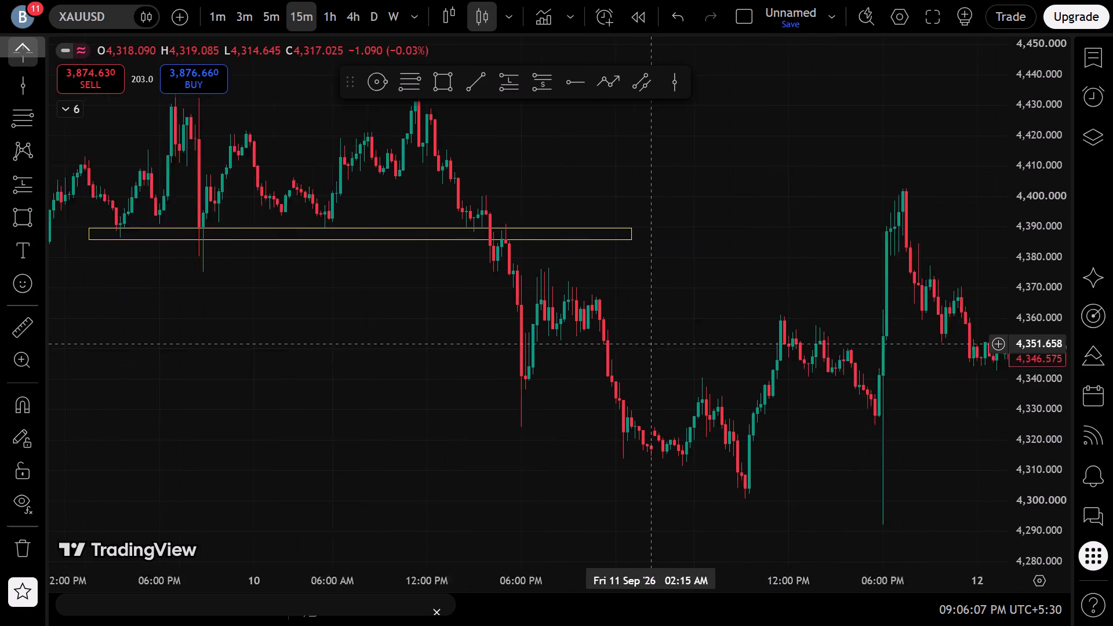
pyautogui.moveTo(589, 340); pyautogui.dragTo(514, 340)
pyautogui.scroll(-5, 666, 339)
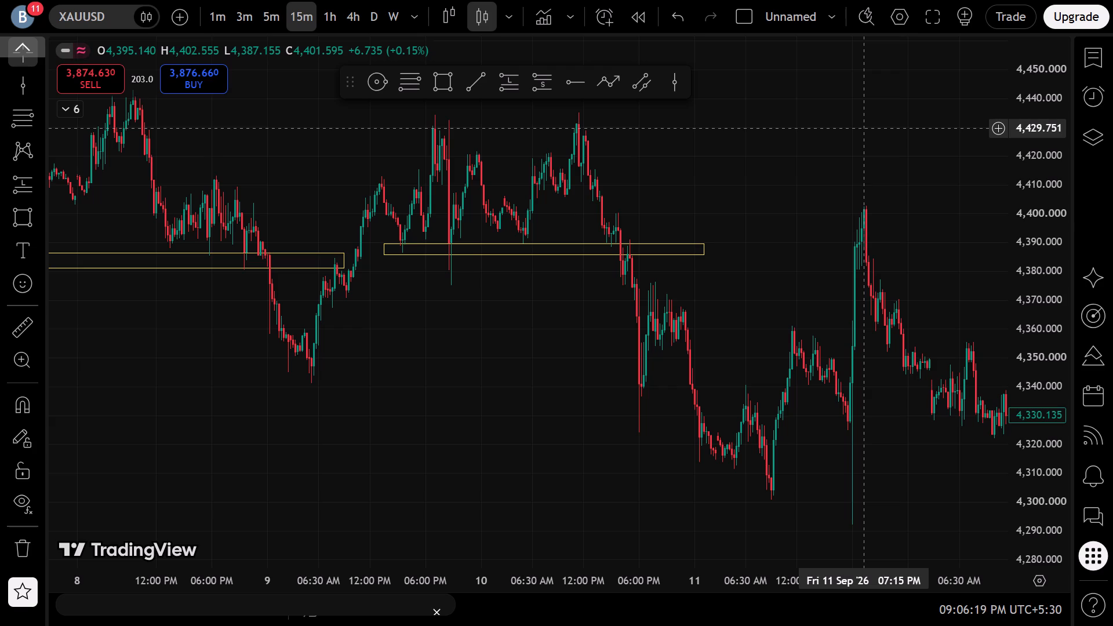
pyautogui.moveTo(752, 273); pyautogui.dragTo(340, 263)
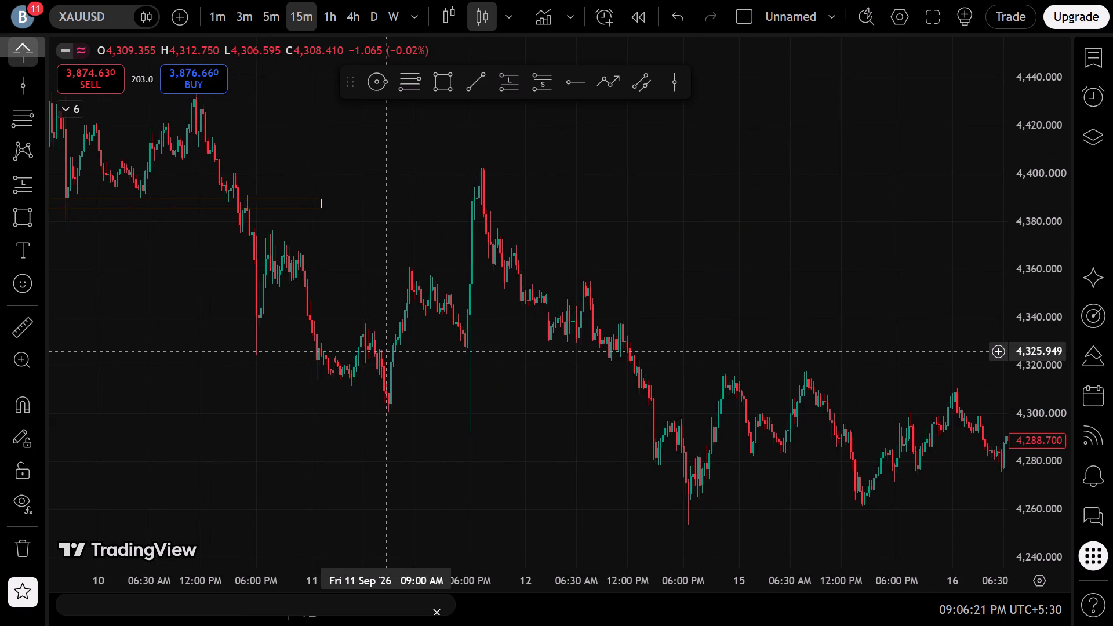
pyautogui.click(385, 352)
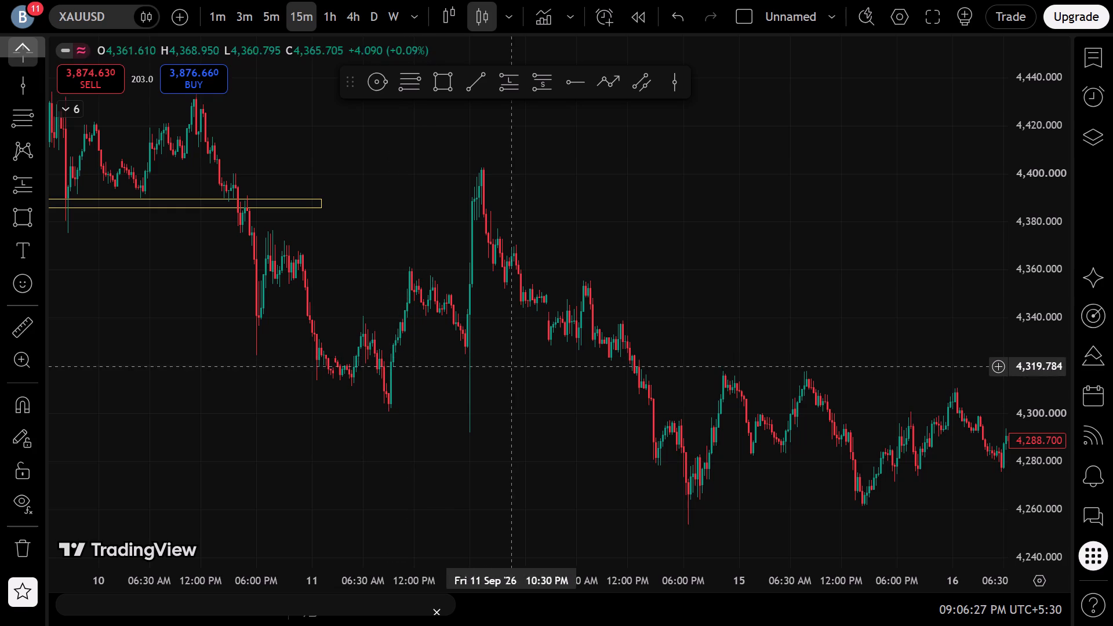
pyautogui.moveTo(532, 372); pyautogui.dragTo(261, 372)
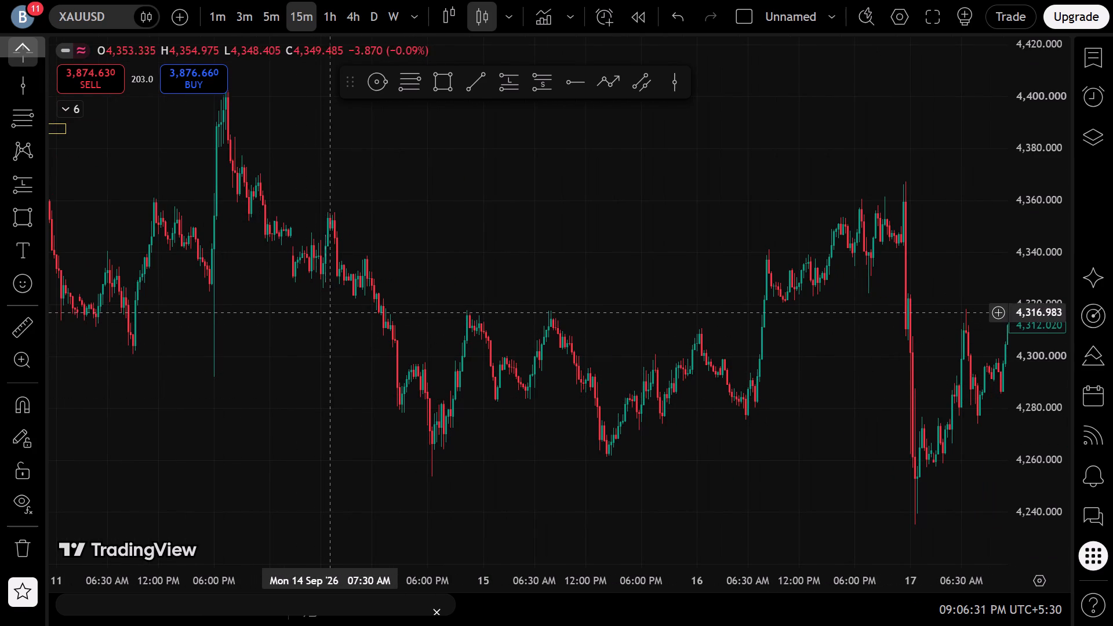
pyautogui.moveTo(601, 395); pyautogui.dragTo(281, 410)
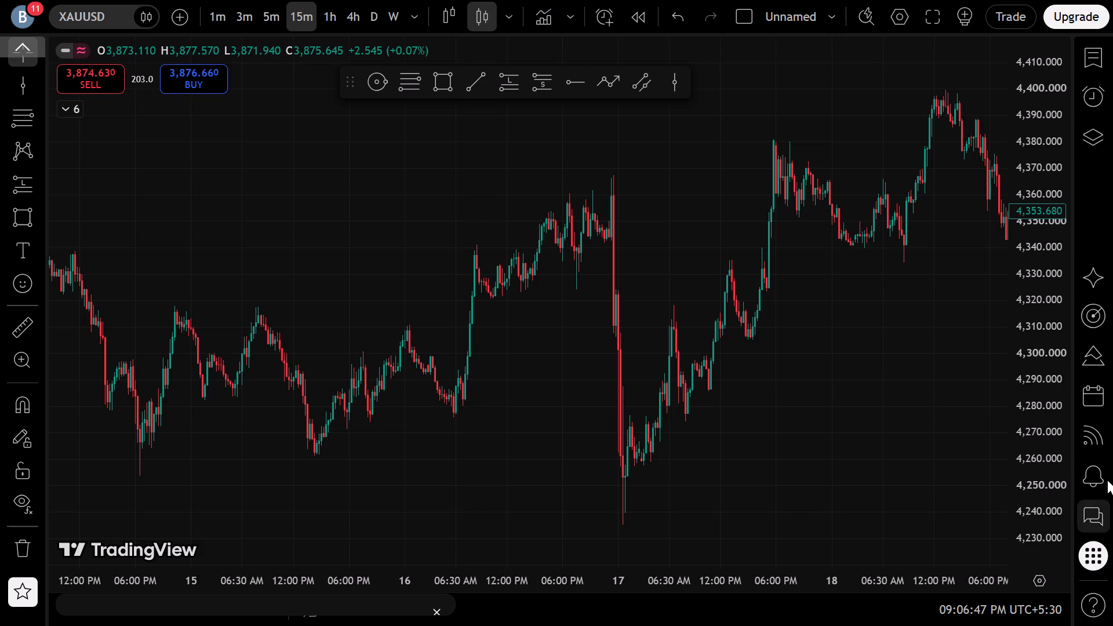
pyautogui.moveTo(602, 276); pyautogui.dragTo(602, 286)
pyautogui.click(713, 297)
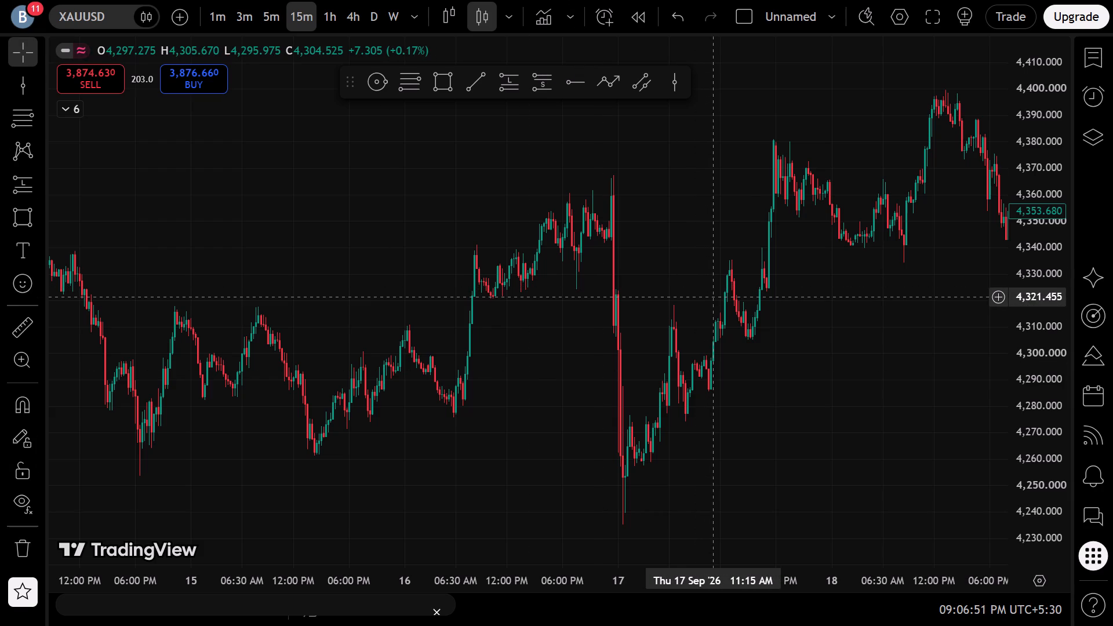
pyautogui.scroll(4, 713, 297)
pyautogui.moveTo(714, 297); pyautogui.dragTo(613, 321)
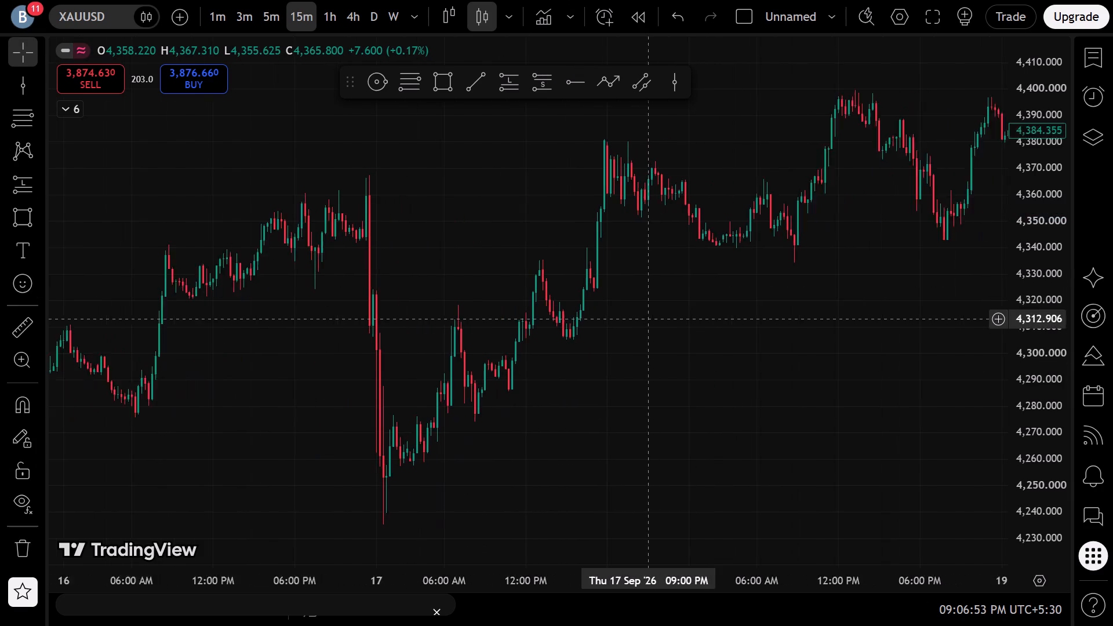
pyautogui.moveTo(613, 321); pyautogui.dragTo(497, 334)
pyautogui.scroll(-5, 501, 334)
pyautogui.moveTo(685, 219); pyautogui.dragTo(126, 276)
pyautogui.scroll(-12, 354, 316)
pyautogui.moveTo(683, 326); pyautogui.dragTo(684, 330)
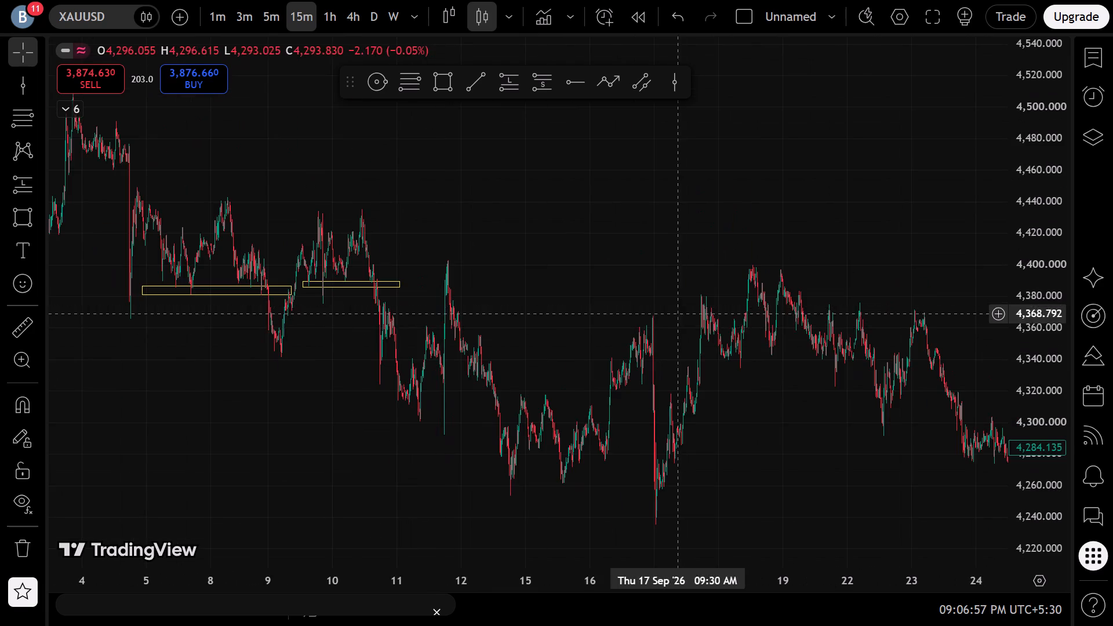
pyautogui.moveTo(684, 330); pyautogui.dragTo(396, 296)
pyautogui.moveTo(697, 324); pyautogui.dragTo(0, 355)
pyautogui.moveTo(583, 356); pyautogui.dragTo(85, 383)
pyautogui.scroll(-18, 260, 365)
# Draw a rectangle along the lows before the 22 Sep drop, from 18 Sep 12:00 AM to 22 Sep 05:45 PM, about 4,333.7 to 4,340.2.
pyautogui.moveTo(267, 360); pyautogui.dragTo(462, 407)
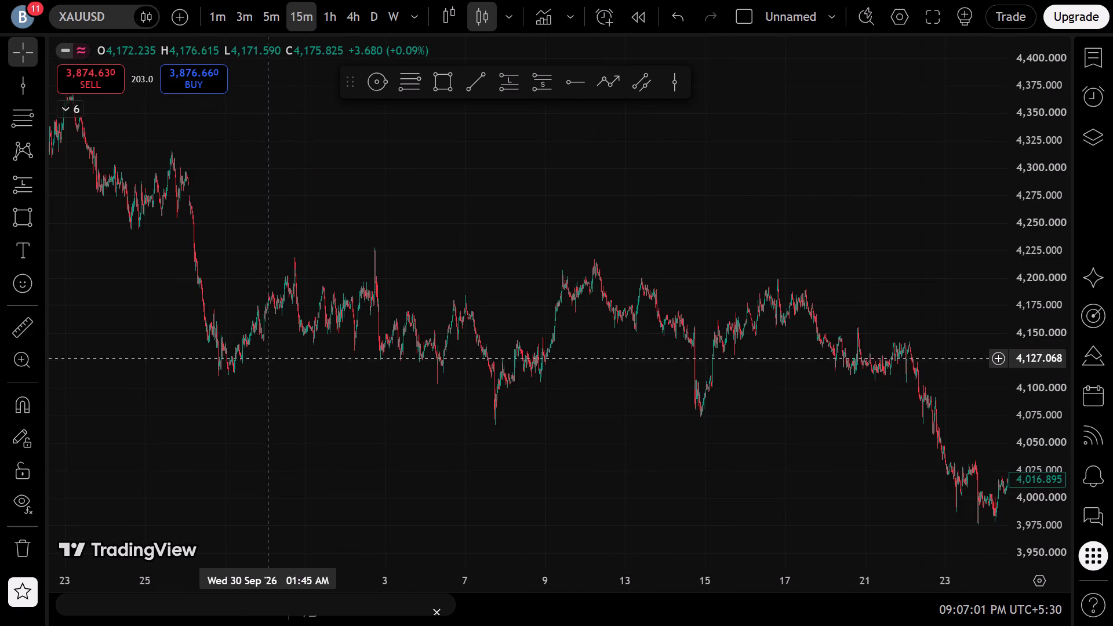
pyautogui.moveTo(462, 407); pyautogui.dragTo(926, 434)
pyautogui.scroll(7, 500, 404)
pyautogui.moveTo(224, 274); pyautogui.dragTo(432, 305)
pyautogui.scroll(7, 442, 300)
pyautogui.moveTo(342, 260); pyautogui.dragTo(875, 449)
pyautogui.moveTo(675, 297); pyautogui.dragTo(949, 348)
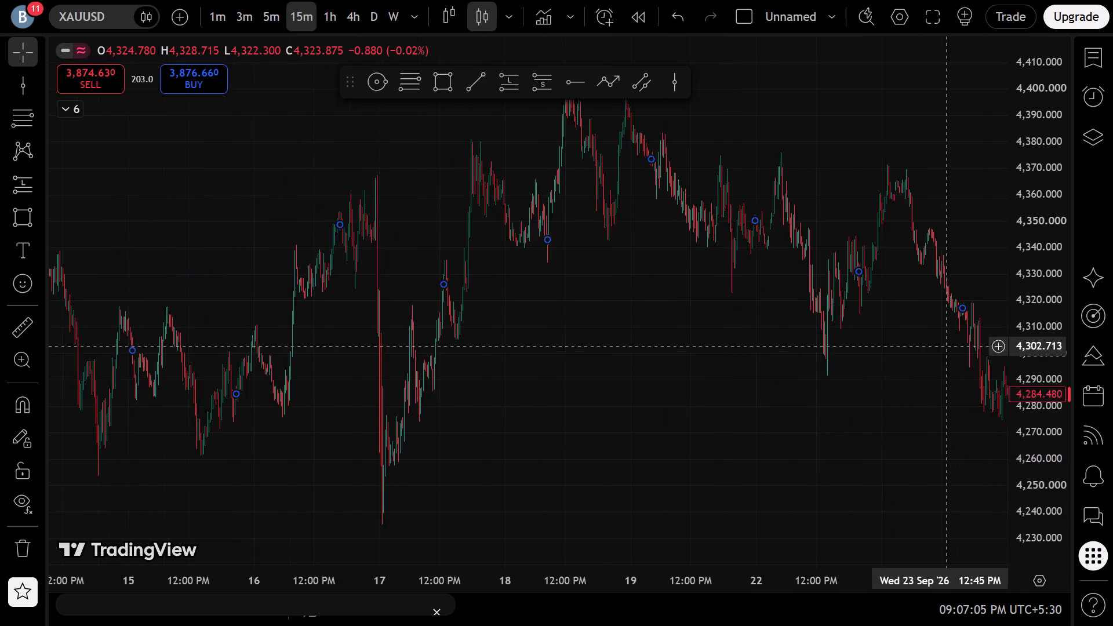
pyautogui.scroll(5, 616, 318)
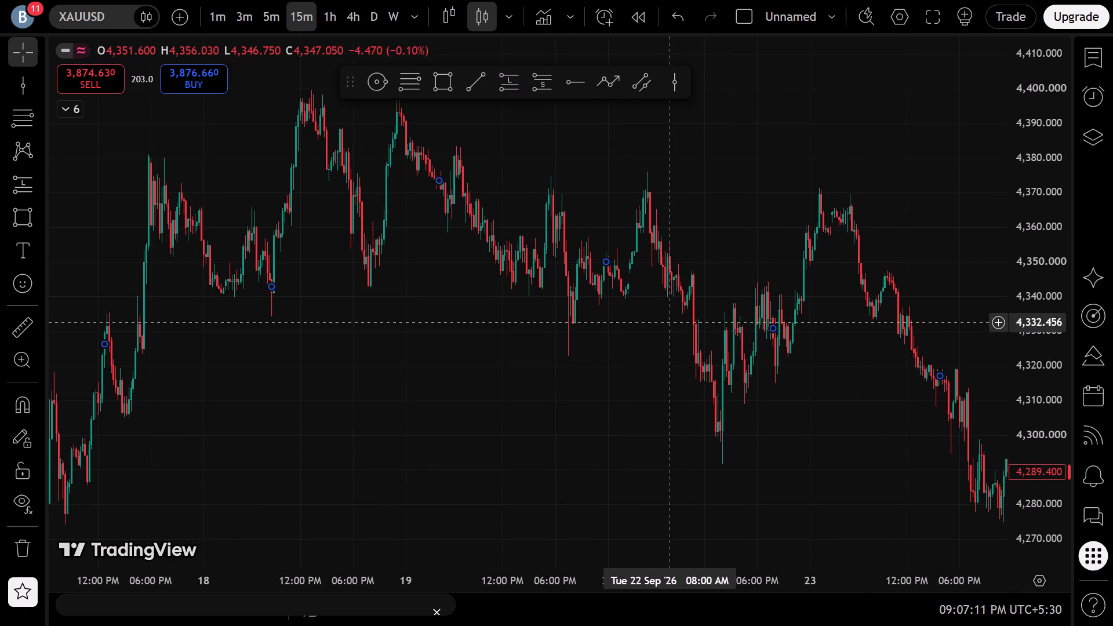
pyautogui.click(428, 74)
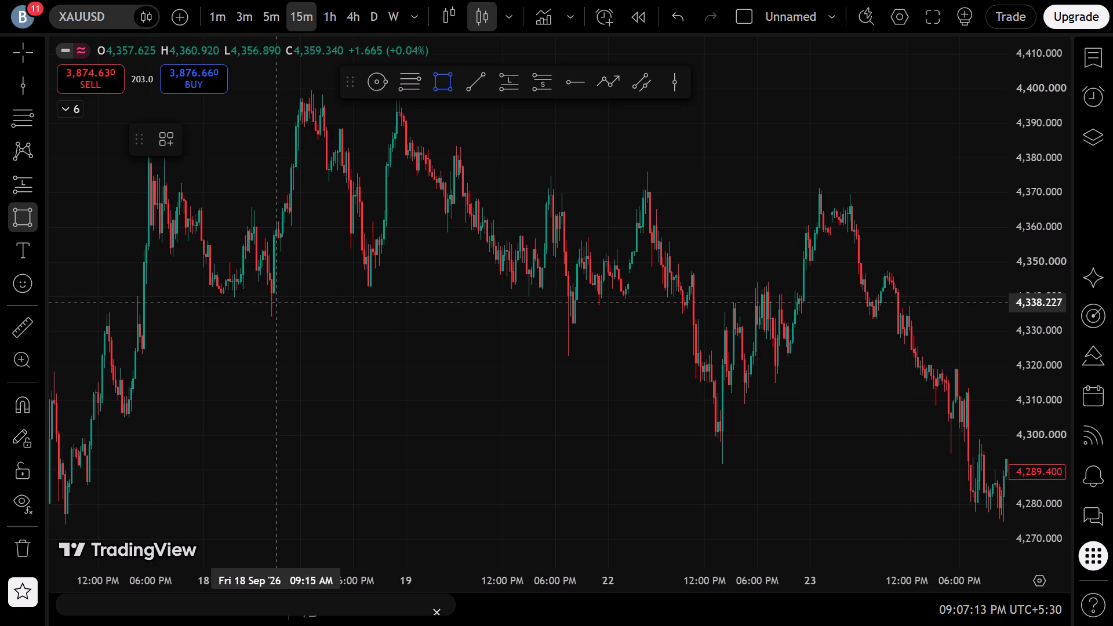
pyautogui.click(205, 319)
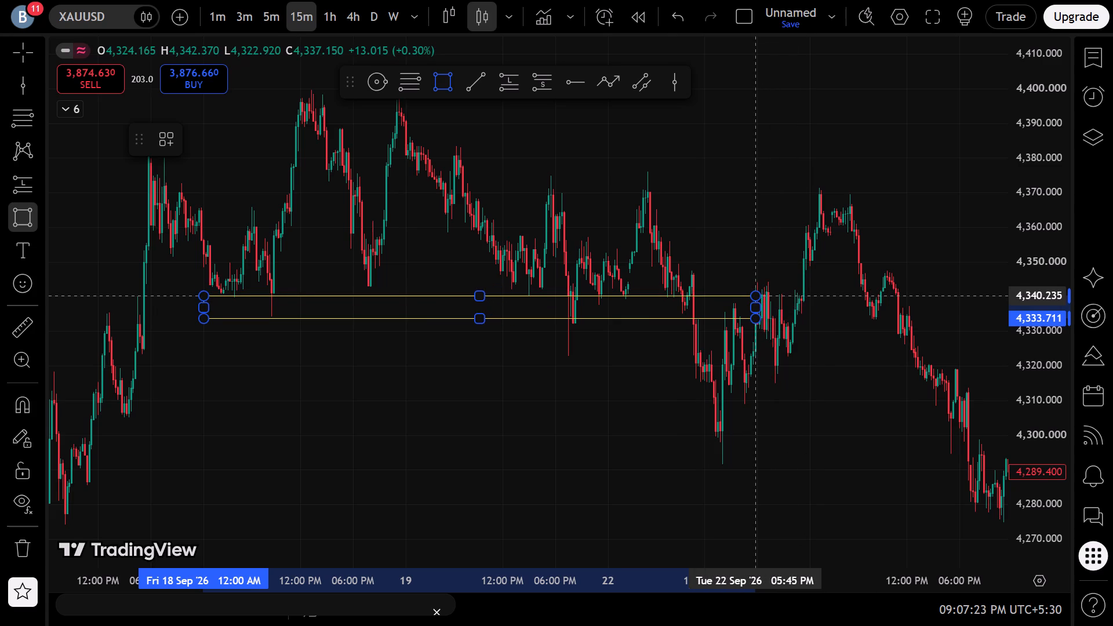
pyautogui.click(755, 296)
pyautogui.click(406, 384)
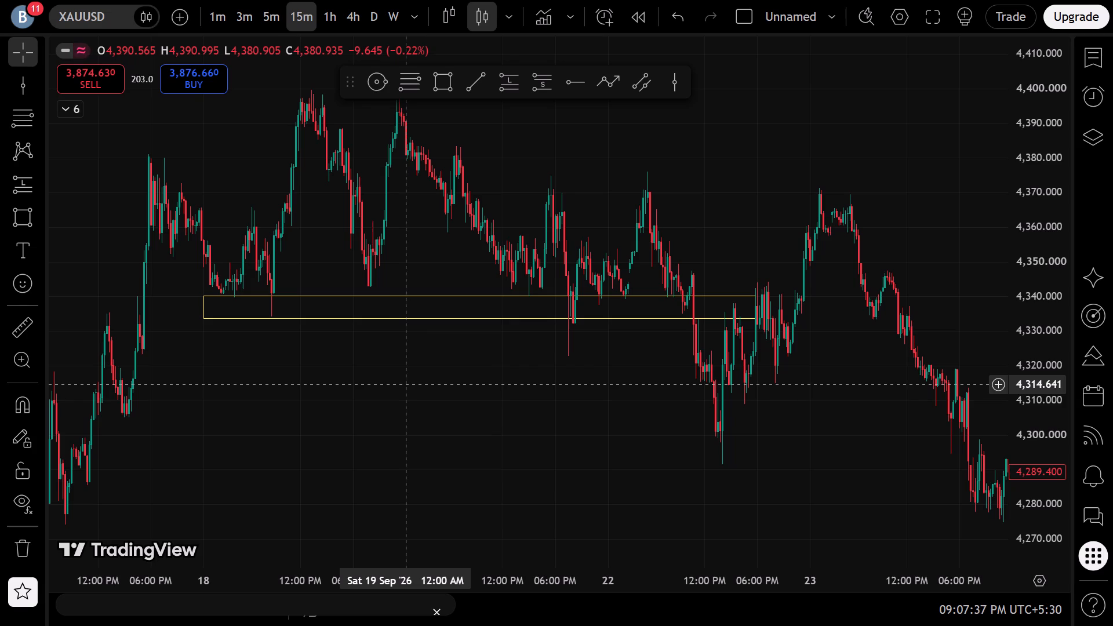
# Examine the 15-minute price action from 22 Sep through 29 Sep, looking for the next price zone.
pyautogui.moveTo(621, 351); pyautogui.dragTo(290, 300)
pyautogui.scroll(-1, 515, 402)
pyautogui.moveTo(502, 420); pyautogui.dragTo(268, 388)
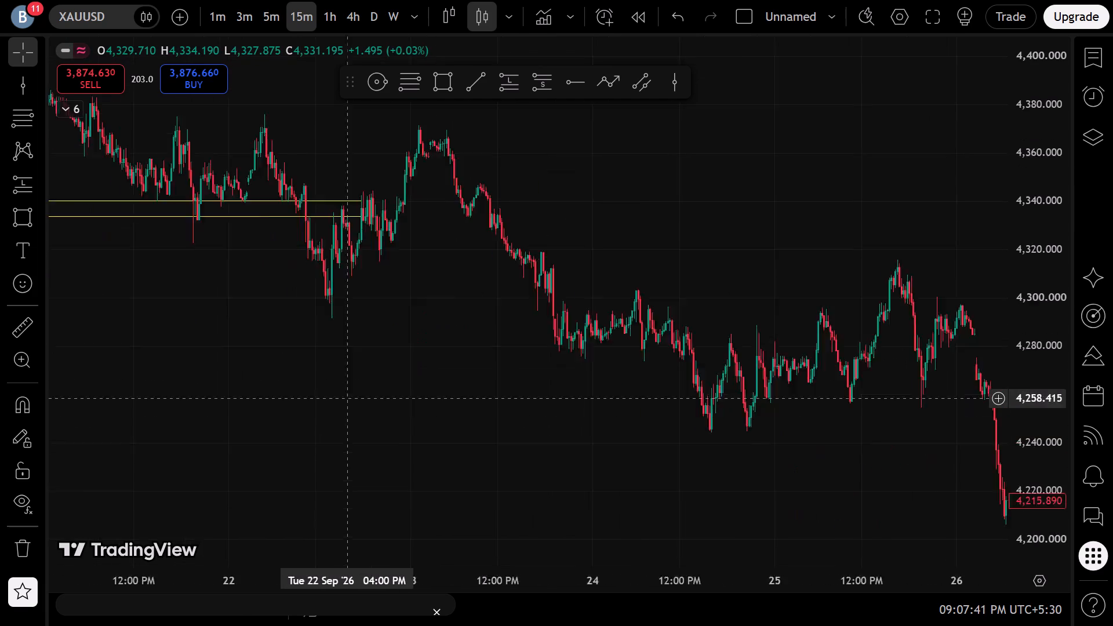
pyautogui.moveTo(268, 388); pyautogui.dragTo(221, 372)
pyautogui.scroll(3, 221, 372)
pyautogui.moveTo(240, 384); pyautogui.dragTo(448, 545)
pyautogui.moveTo(624, 449); pyautogui.dragTo(310, 447)
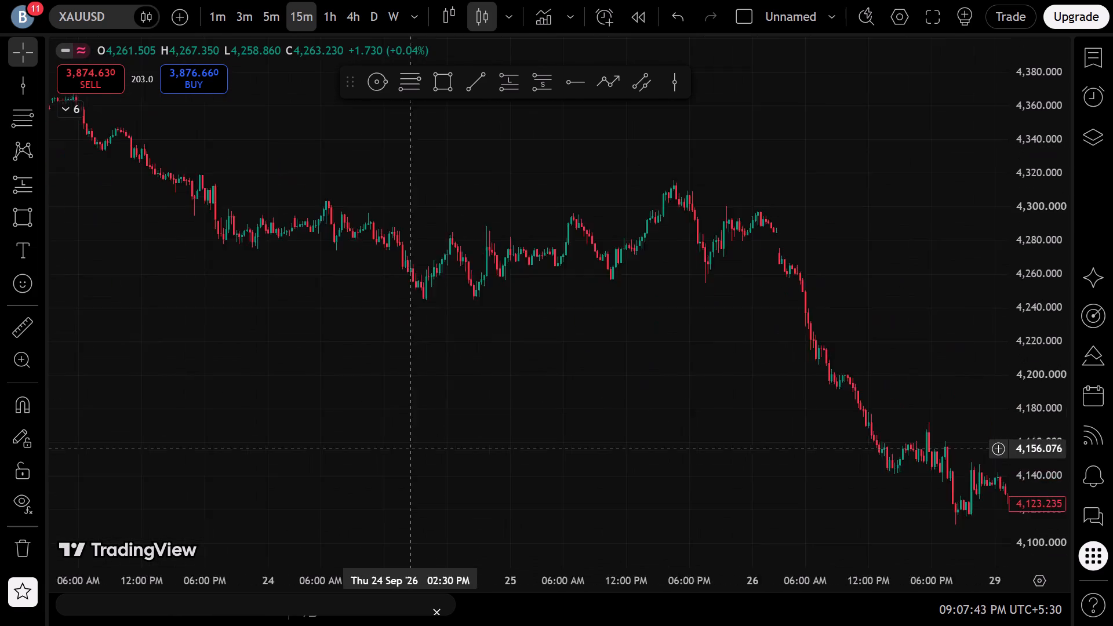
pyautogui.moveTo(310, 447); pyautogui.dragTo(279, 443)
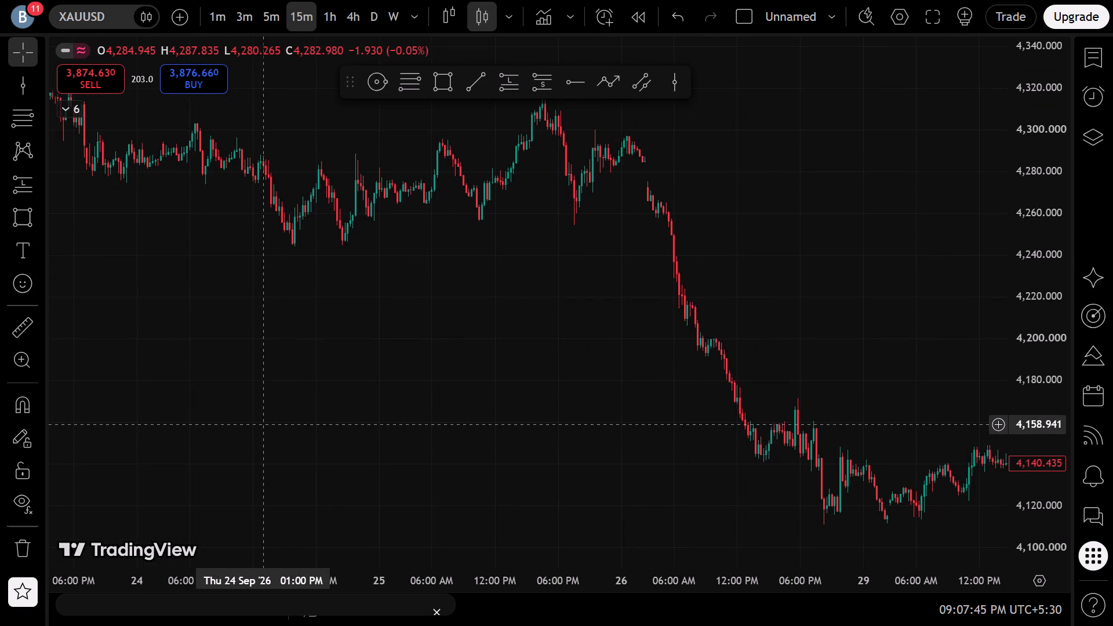
# Draw a rectangle along the lows before the 24 Sep drop, from 23 Sep 06:45 PM to 24 Sep 09:15 PM, about 4,274.6 to 4,279.8.
pyautogui.moveTo(241, 392); pyautogui.dragTo(621, 468)
pyautogui.moveTo(1032, 459); pyautogui.dragTo(992, 380)
pyautogui.moveTo(679, 405); pyautogui.dragTo(683, 213)
pyautogui.scroll(5, 633, 295)
pyautogui.moveTo(378, 277); pyautogui.dragTo(478, 248)
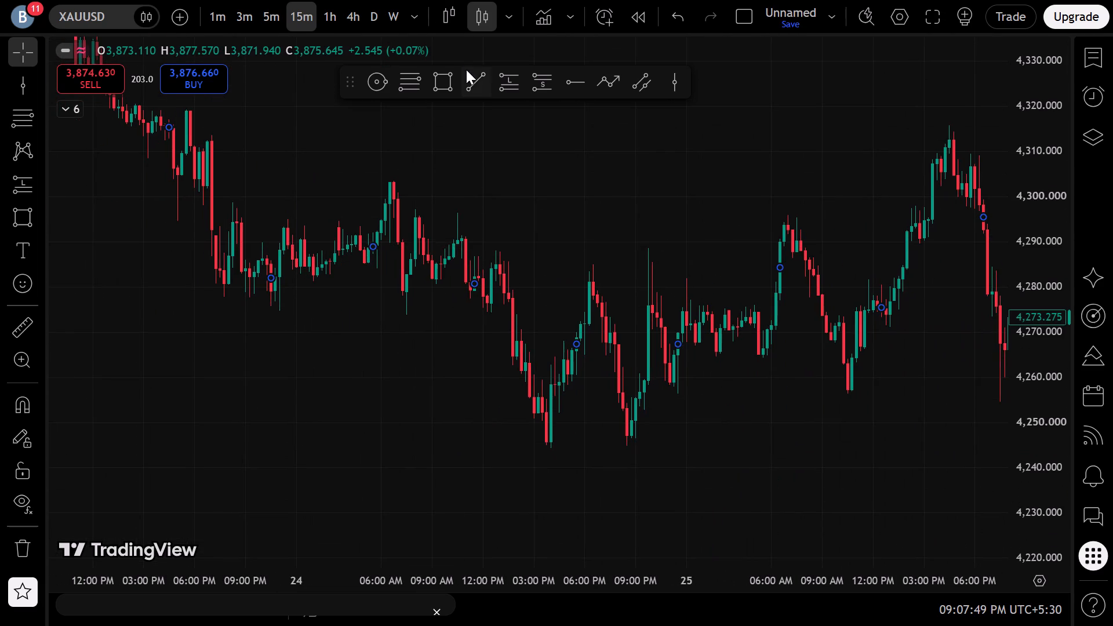
pyautogui.click(446, 88)
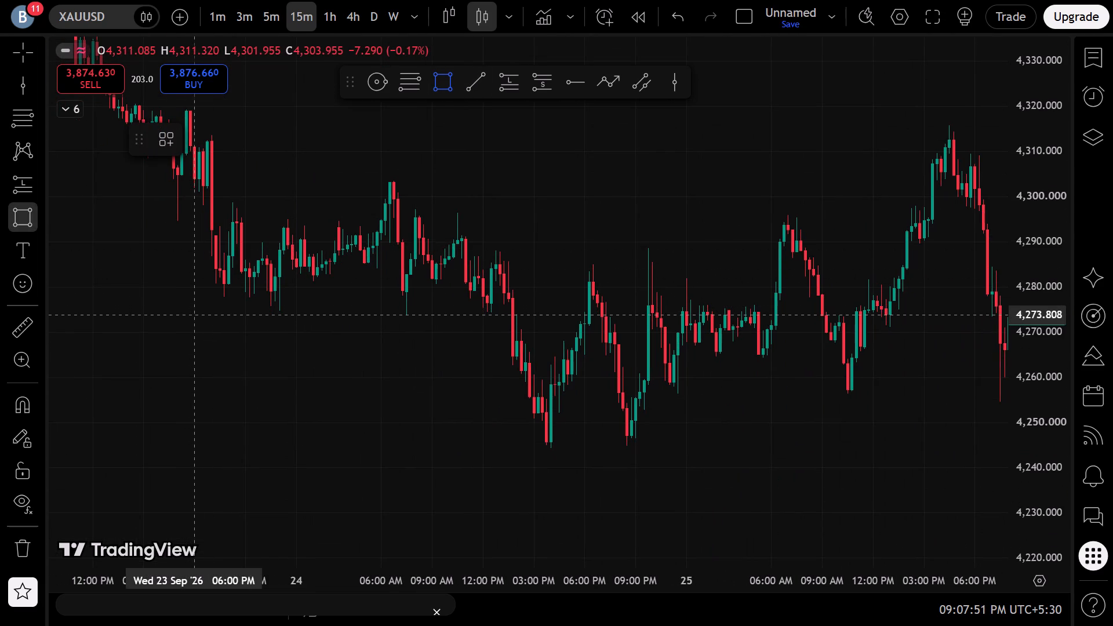
pyautogui.click(206, 312)
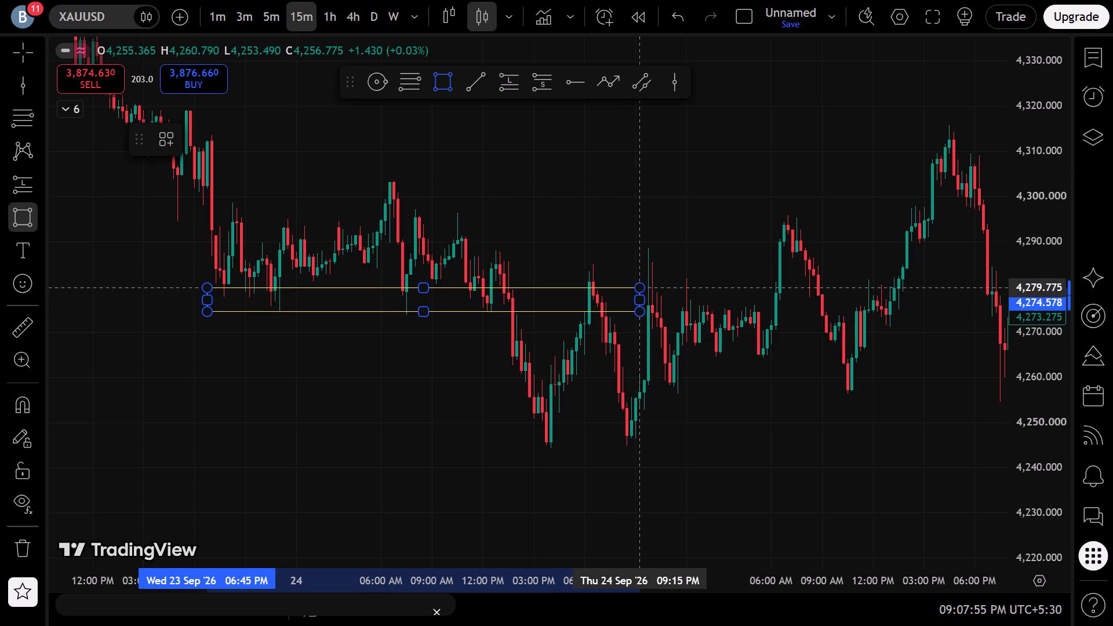
pyautogui.click(641, 287)
pyautogui.click(570, 350)
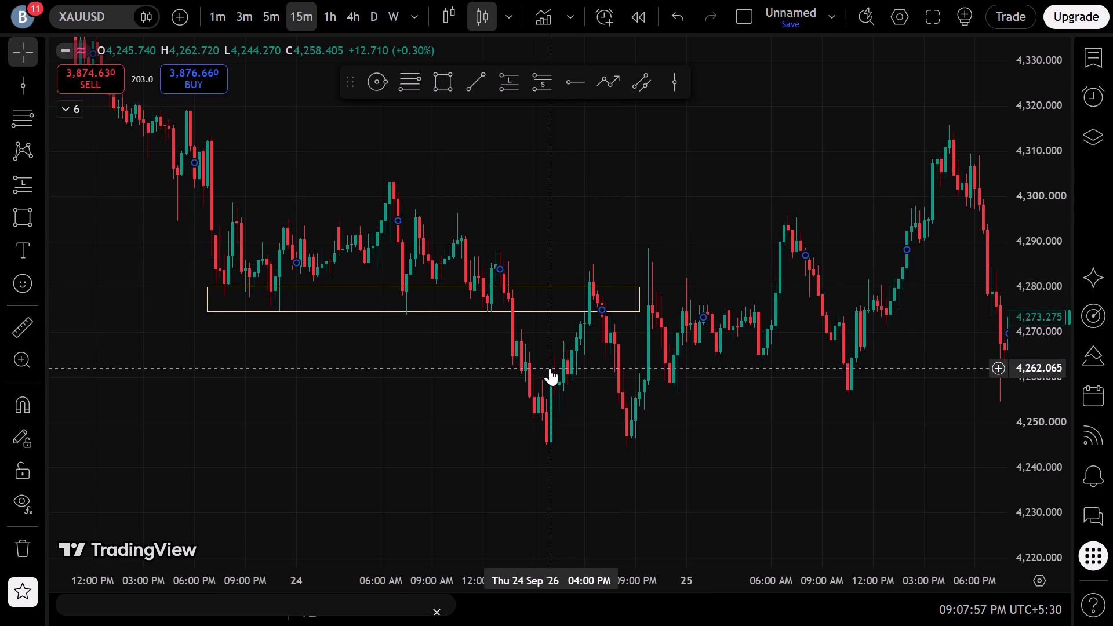
# Draw a rectangle along the lows from 24 Sep 09:15 PM to the drop just after the 26 Sep price gap, about 4,255.6 to 4,261.6.
pyautogui.moveTo(712, 436); pyautogui.dragTo(614, 449)
pyautogui.moveTo(754, 449); pyautogui.dragTo(702, 466)
pyautogui.moveTo(854, 399); pyautogui.dragTo(489, 429)
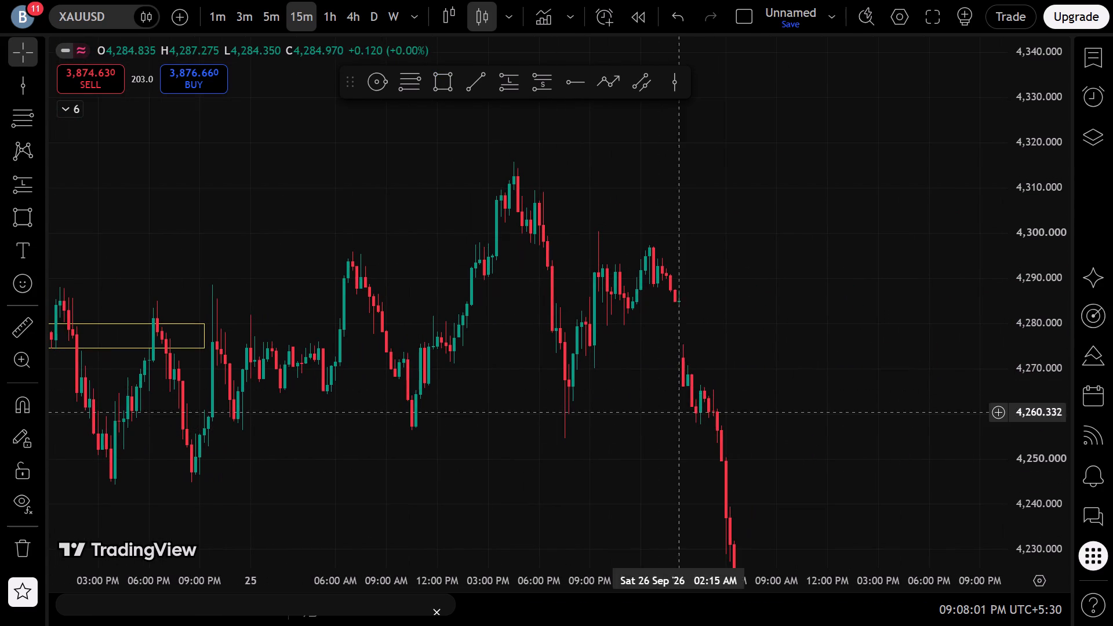
pyautogui.click(763, 433)
pyautogui.moveTo(1027, 319); pyautogui.dragTo(1017, 372)
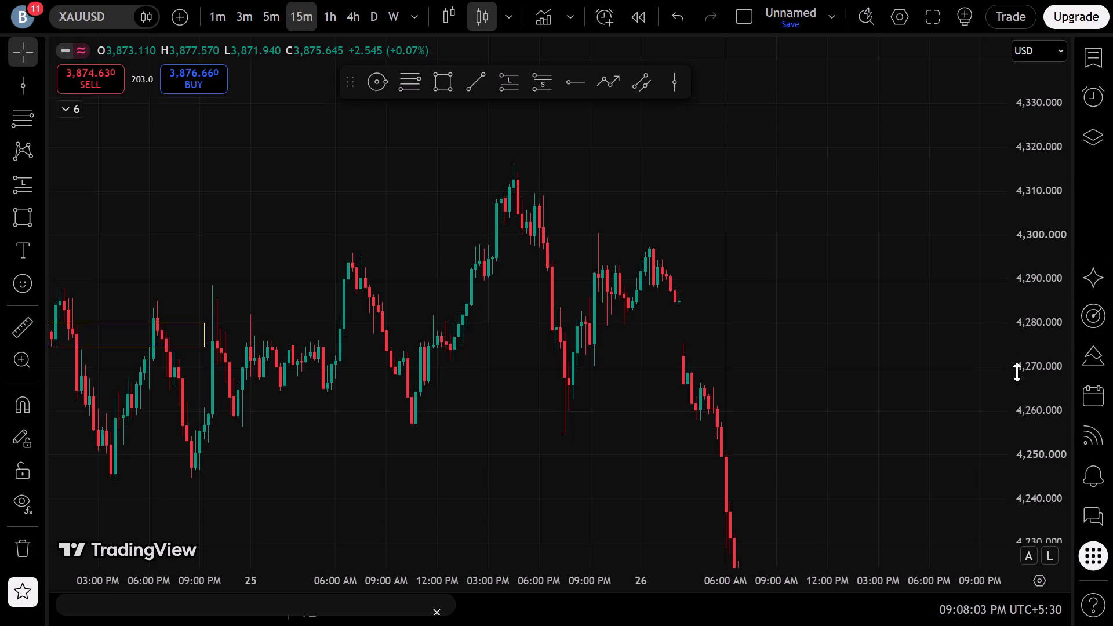
pyautogui.moveTo(1017, 372); pyautogui.dragTo(999, 386)
pyautogui.moveTo(892, 457); pyautogui.dragTo(926, 368)
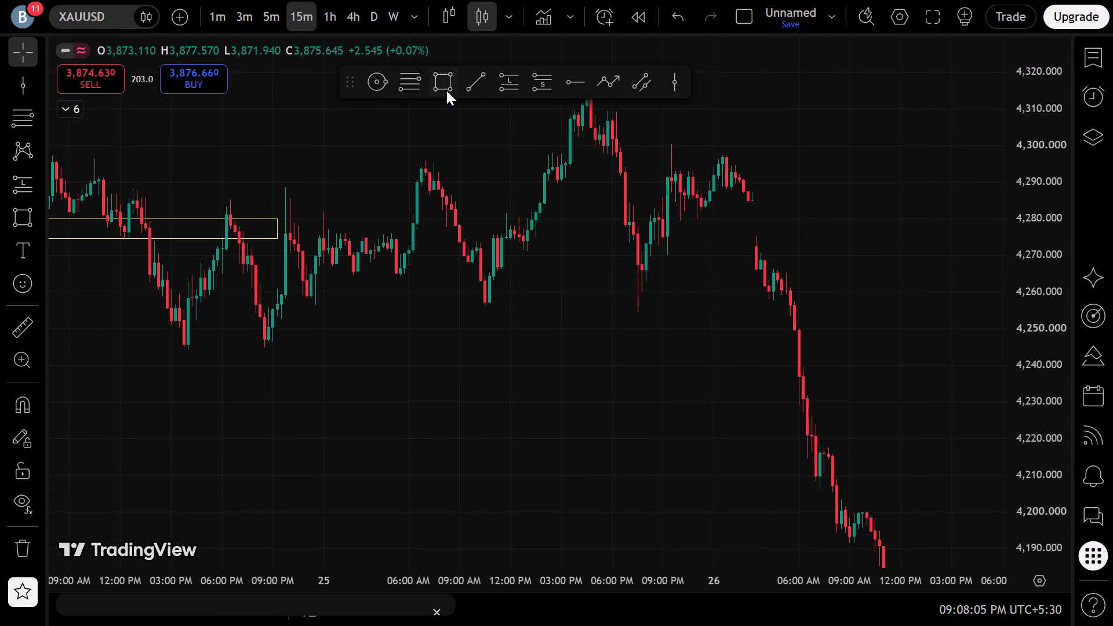
pyautogui.click(446, 90)
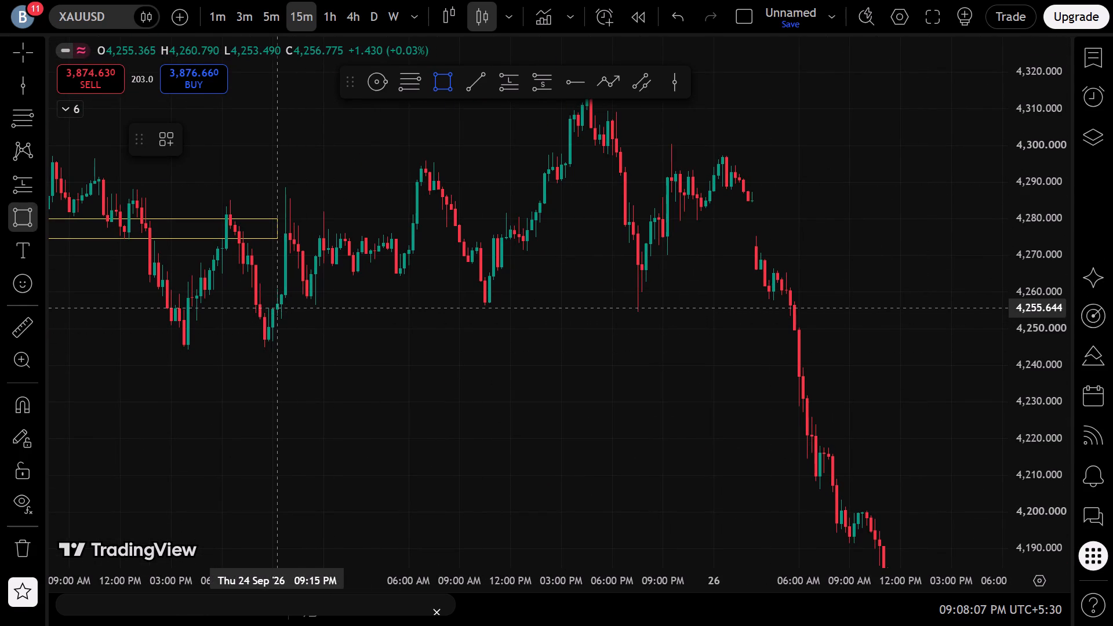
pyautogui.click(278, 308)
pyautogui.click(813, 286)
pyautogui.click(740, 436)
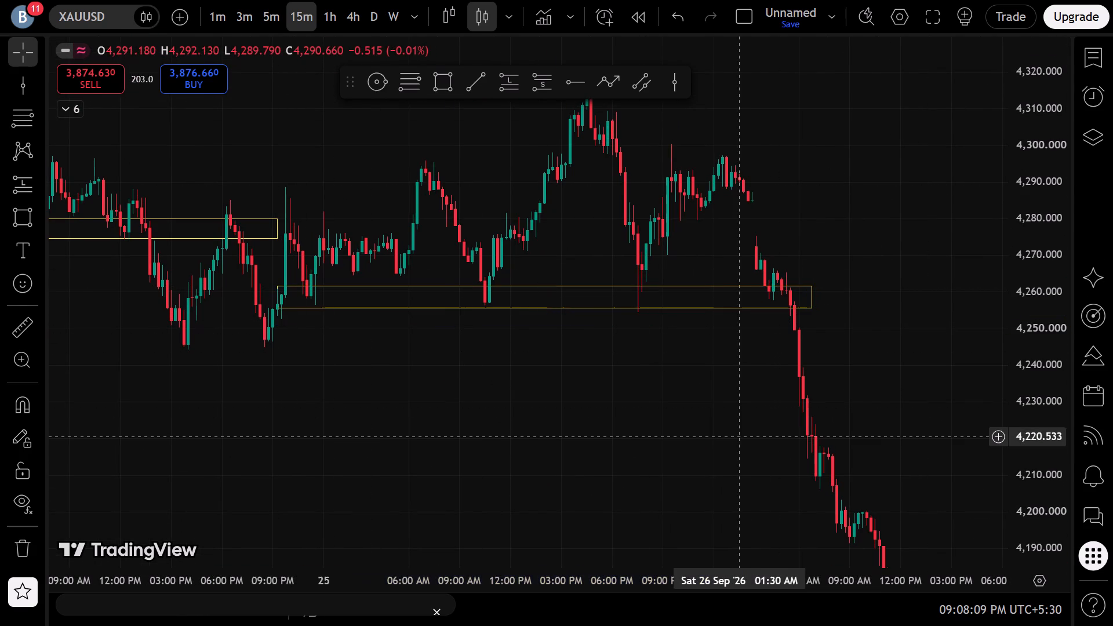
# Draw a rectangle along the early-October lows, from 2 Oct 07:00 PM to 6 Oct about 06:00 PM, about 4,123.5 to 4,127.1.
pyautogui.scroll(-6, 737, 436)
pyautogui.moveTo(862, 439); pyautogui.dragTo(136, 216)
pyautogui.moveTo(265, 369); pyautogui.dragTo(241, 210)
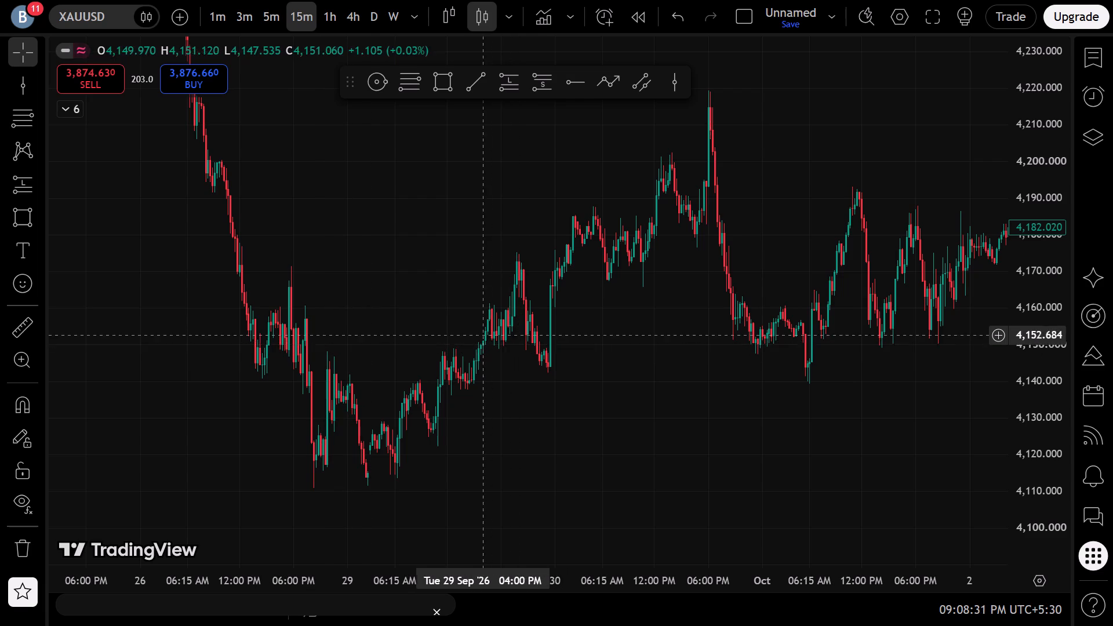
pyautogui.moveTo(761, 357); pyautogui.dragTo(463, 353)
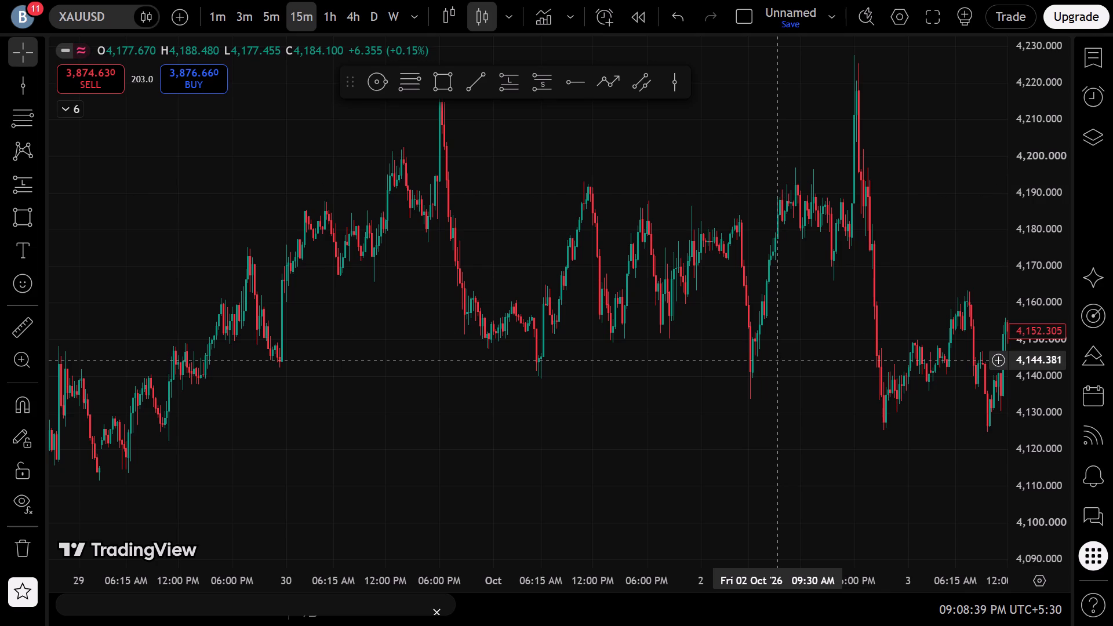
pyautogui.moveTo(789, 347); pyautogui.dragTo(79, 285)
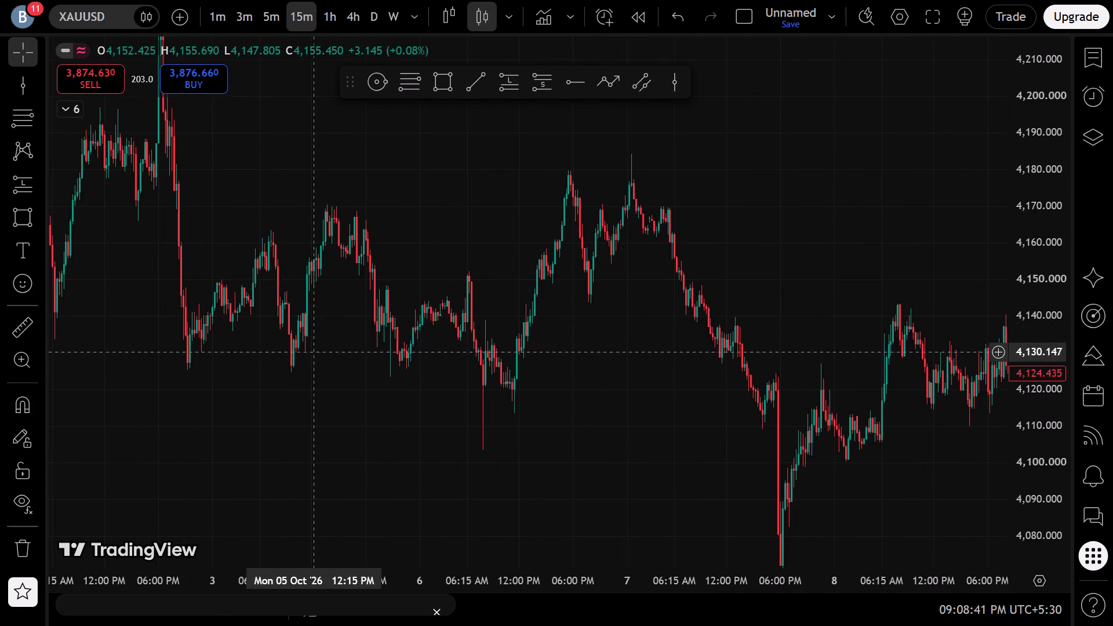
pyautogui.moveTo(330, 375); pyautogui.dragTo(513, 345)
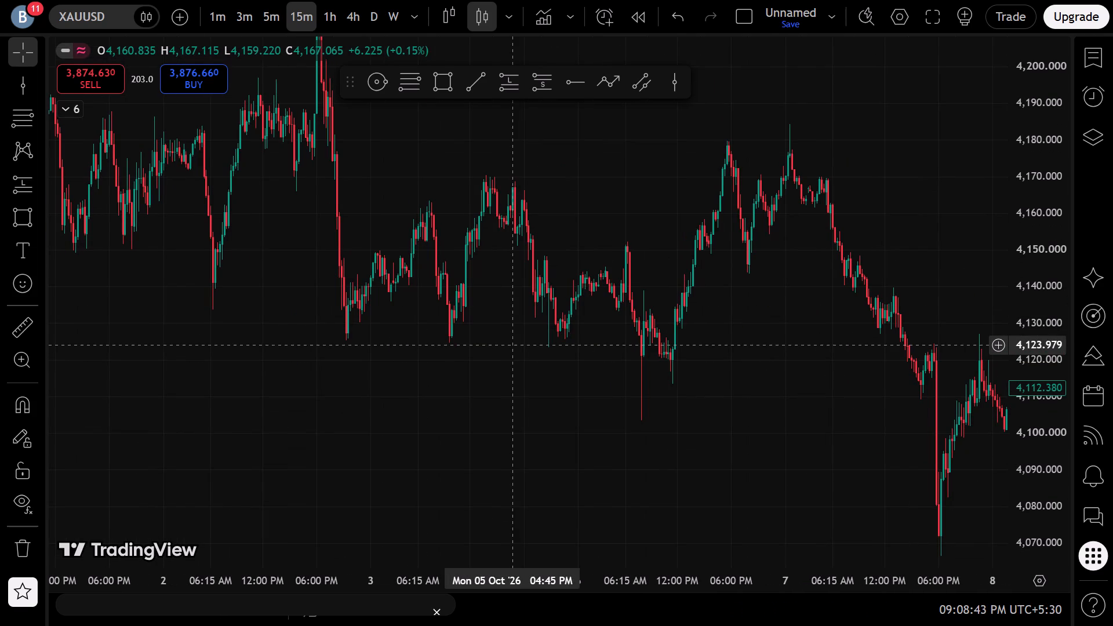
pyautogui.click(443, 83)
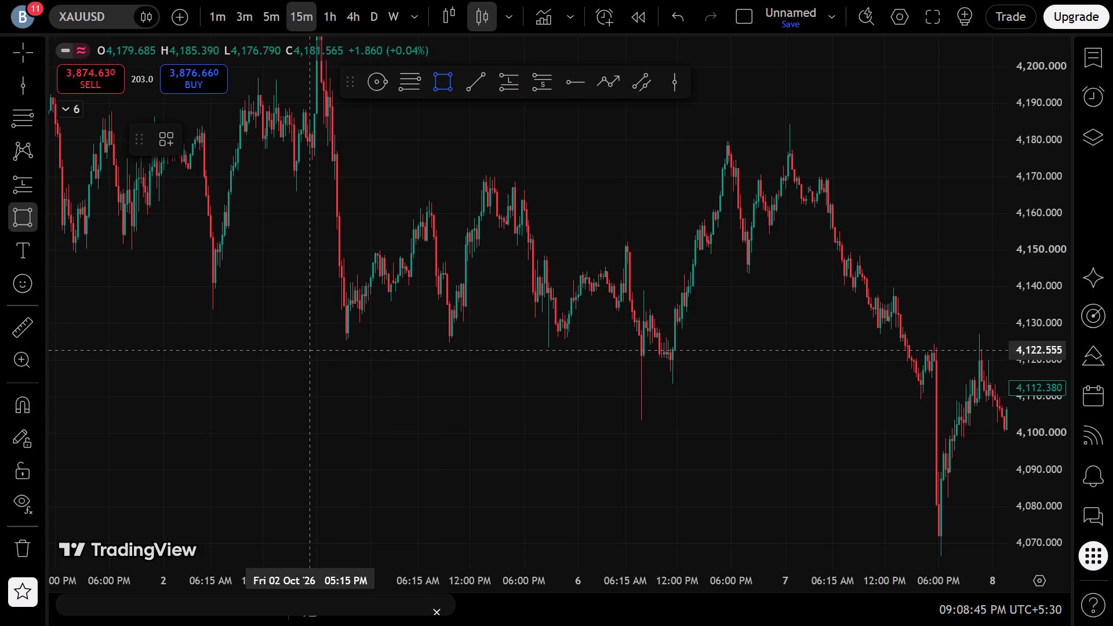
pyautogui.click(325, 347)
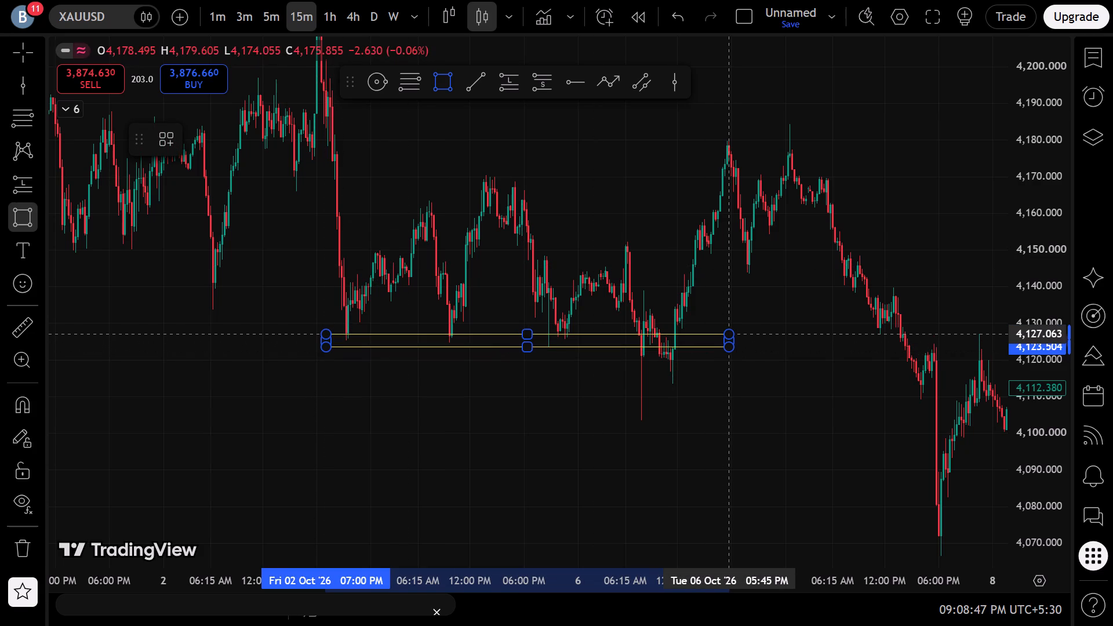
pyautogui.click(733, 333)
pyautogui.click(665, 399)
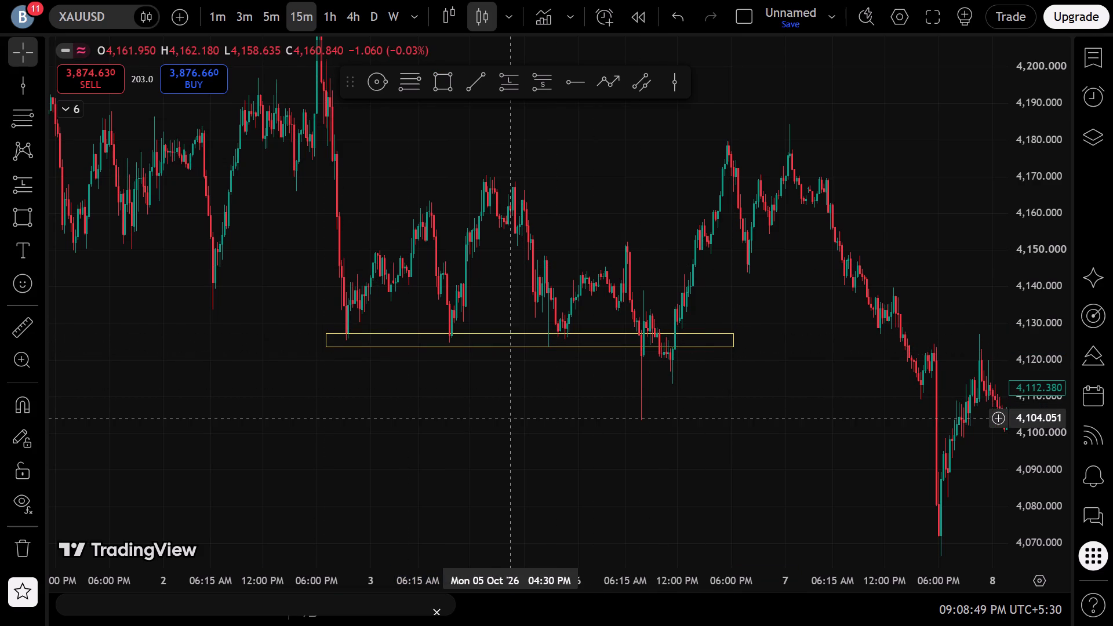
# Examine the 15-minute price action from 6 Oct through 15 Oct, looking for the next price zone.
pyautogui.moveTo(721, 289); pyautogui.dragTo(459, 309)
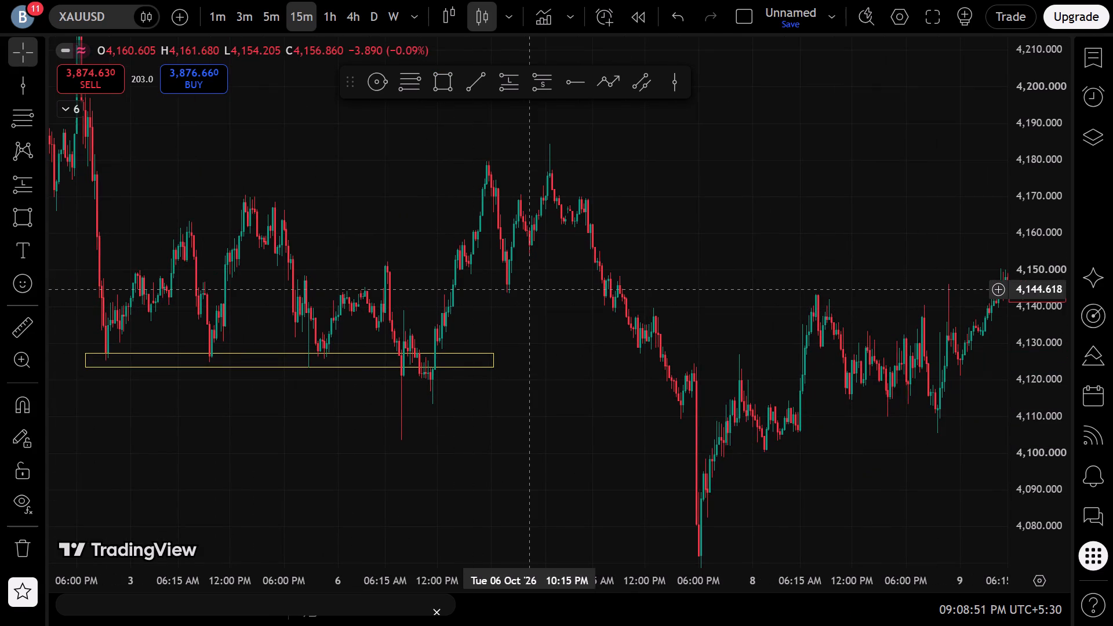
pyautogui.scroll(-1, 539, 275)
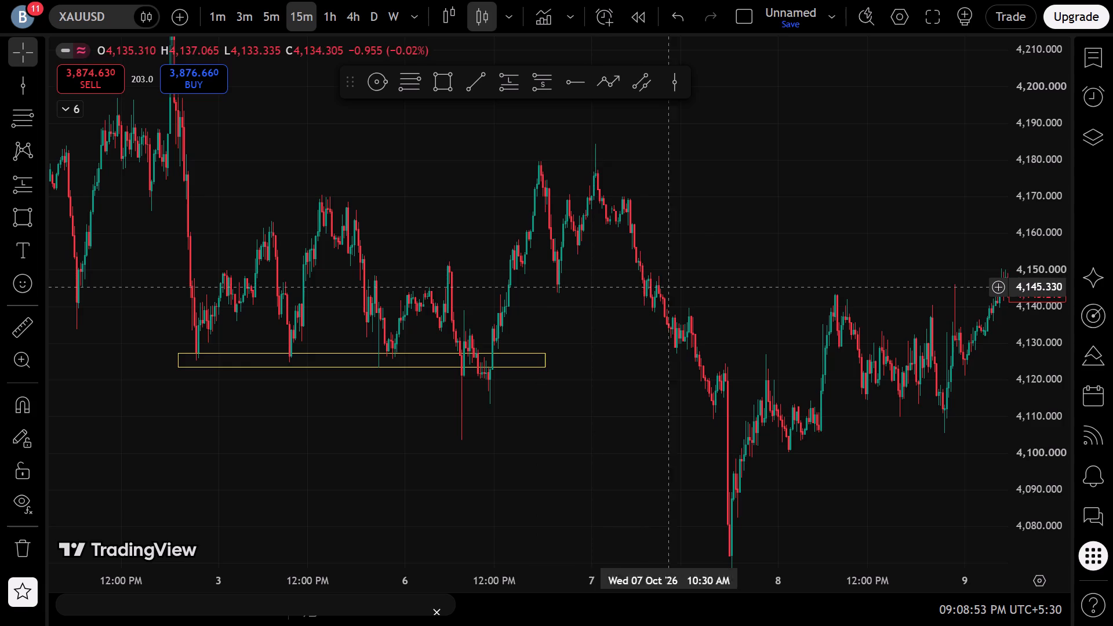
pyautogui.moveTo(704, 289); pyautogui.dragTo(202, 221)
pyautogui.moveTo(288, 215); pyautogui.dragTo(286, 349)
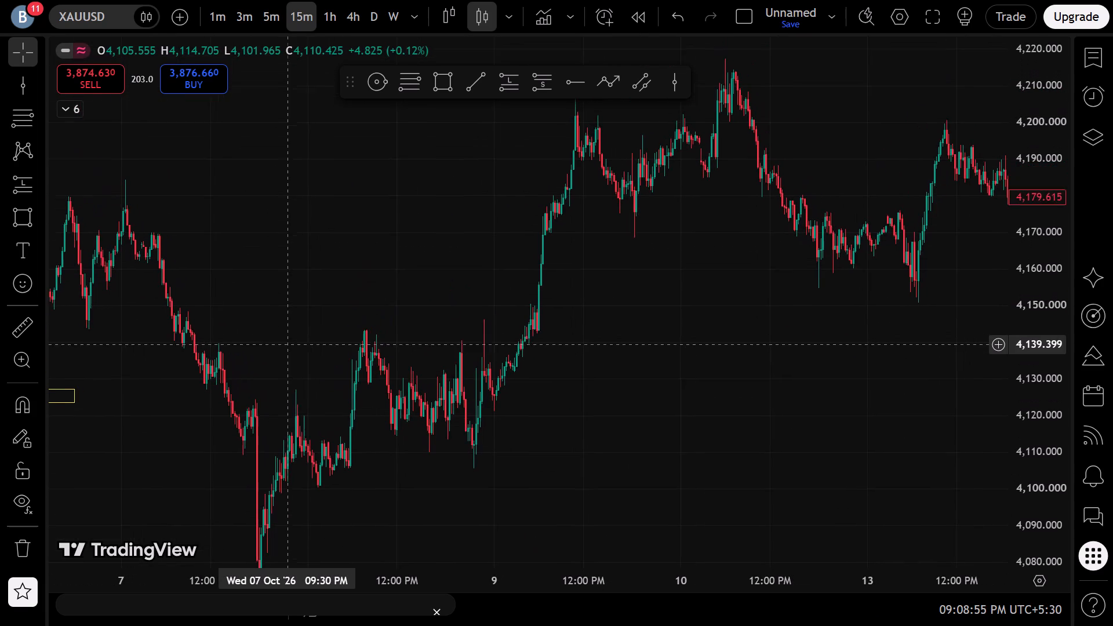
pyautogui.moveTo(337, 319); pyautogui.dragTo(90, 381)
pyautogui.scroll(-2, 90, 377)
pyautogui.moveTo(385, 356); pyautogui.dragTo(324, 358)
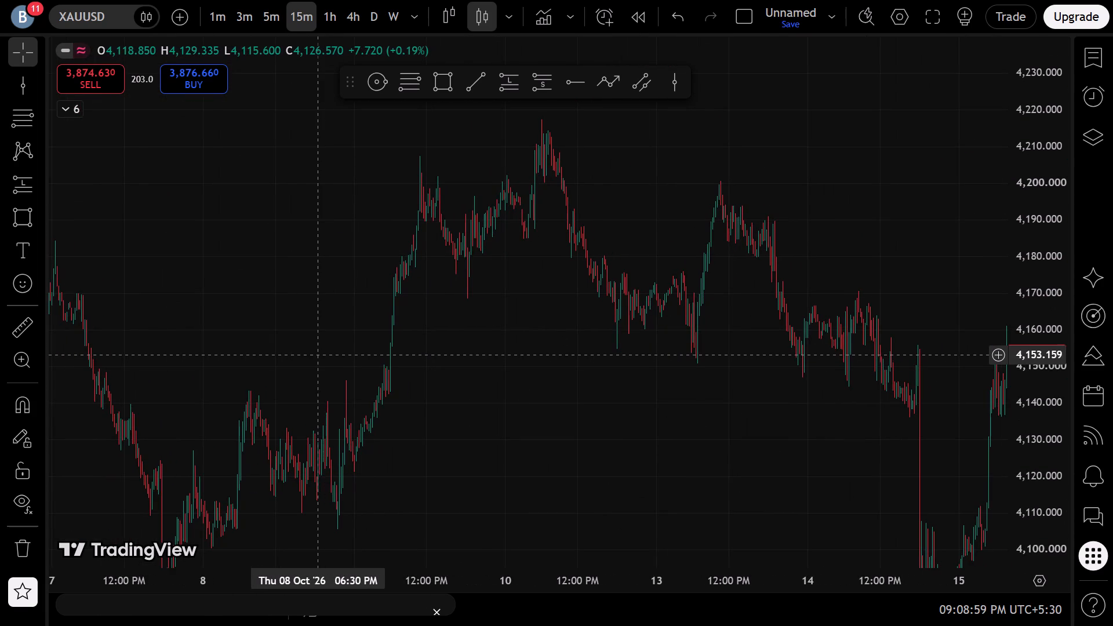
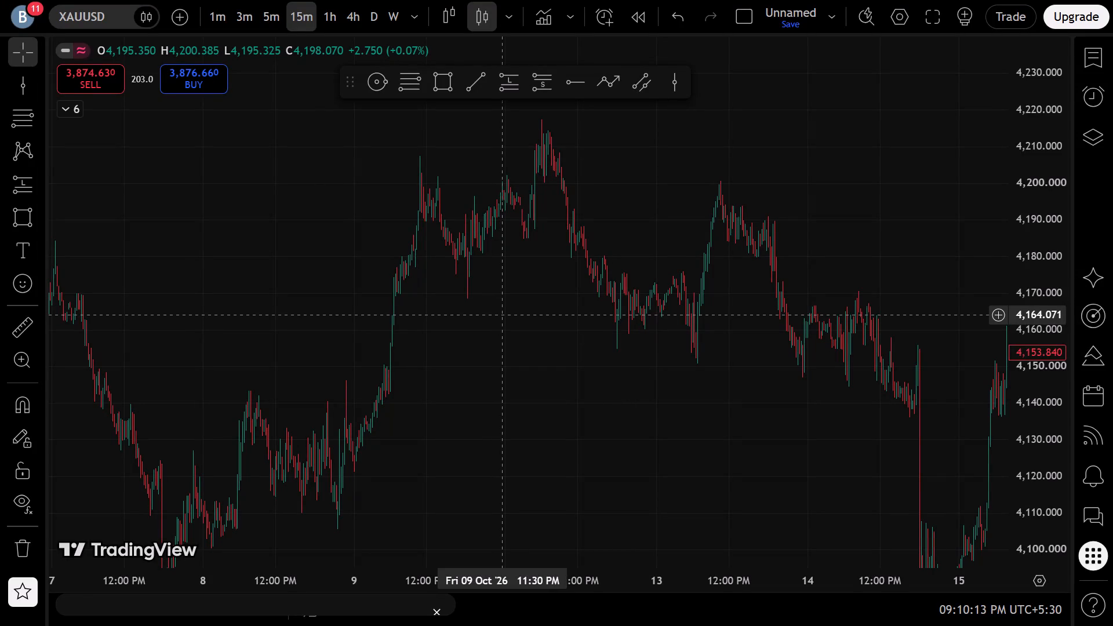
# Place a vertical line at Fri 09 Oct '26 04:45 AM, at the start of the sharp rally.
pyautogui.scroll(2, 265, 441)
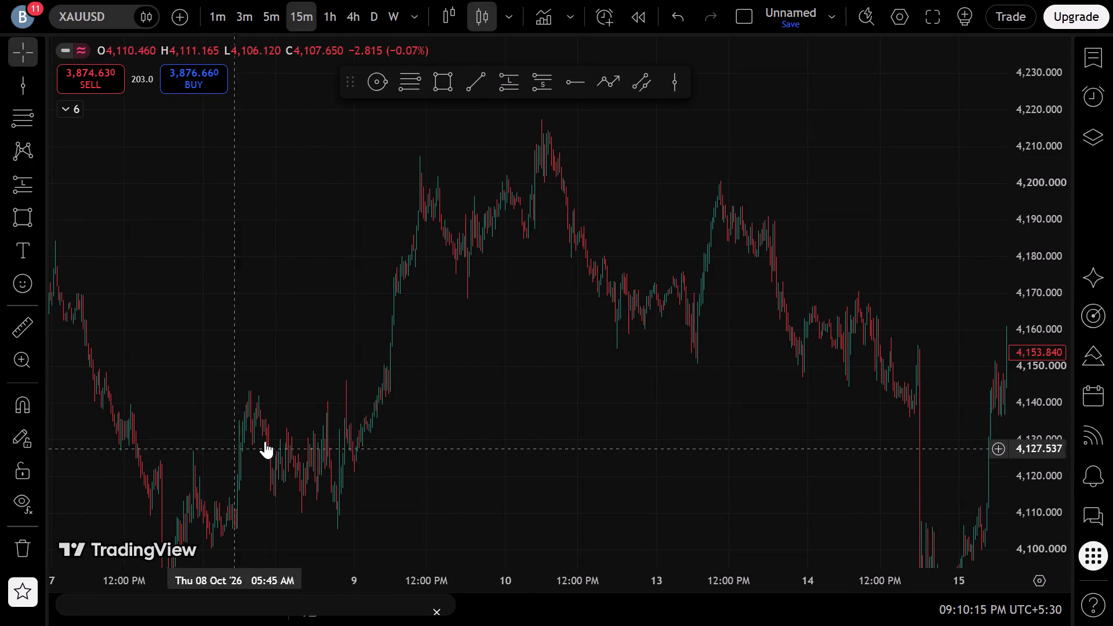
pyautogui.scroll(5, 265, 441)
pyautogui.scroll(-6, 259, 436)
pyautogui.scroll(-5, 206, 417)
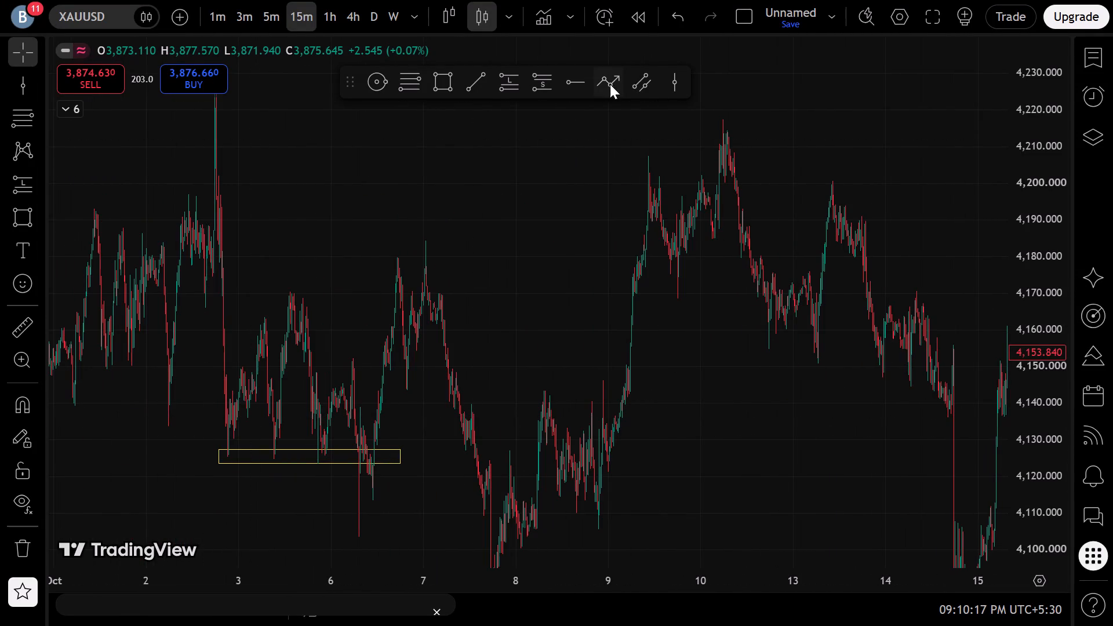
pyautogui.click(671, 75)
pyautogui.moveTo(623, 287); pyautogui.dragTo(620, 300)
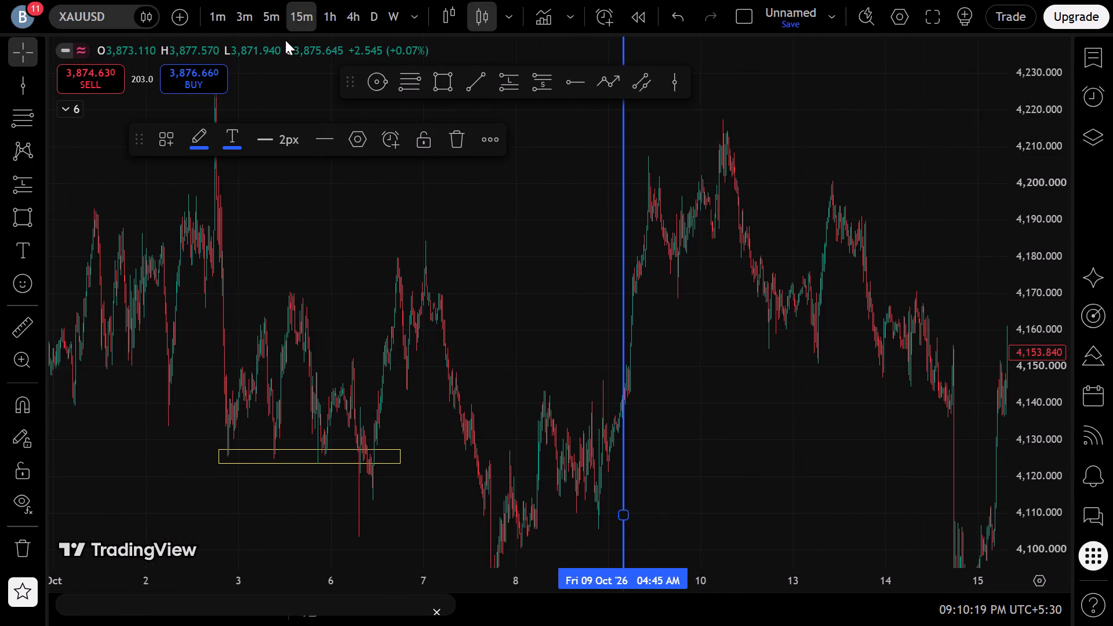
# Check October's price action around the 9 Oct vertical line on the 1-hour timeframe and return to the 15-minute timeframe.
pyautogui.click(323, 17)
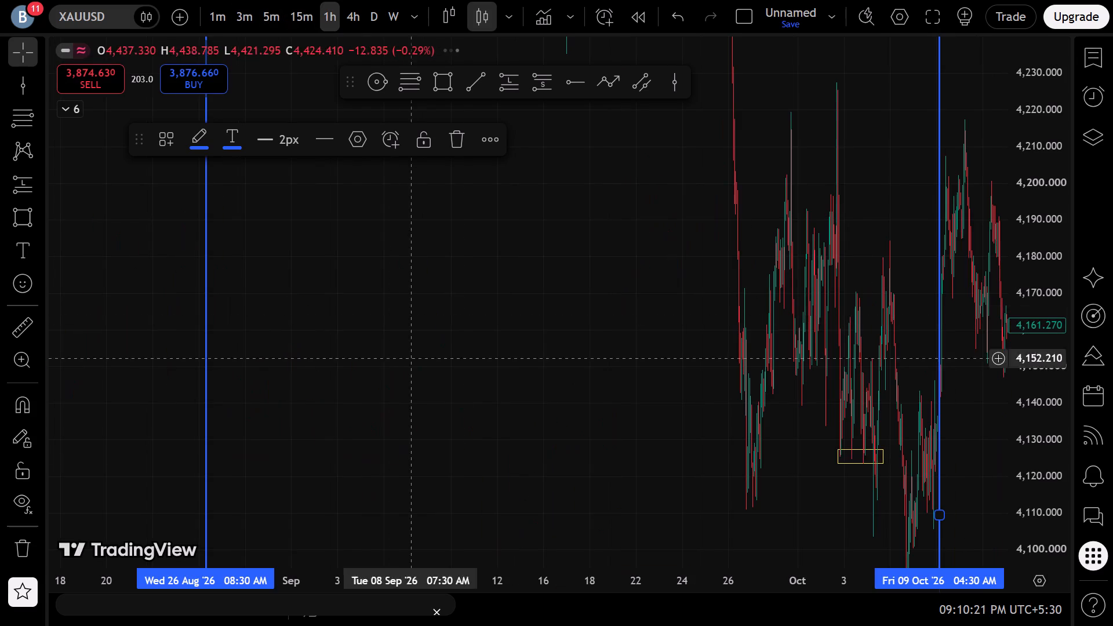
pyautogui.click(608, 532)
pyautogui.scroll(-4, 591, 507)
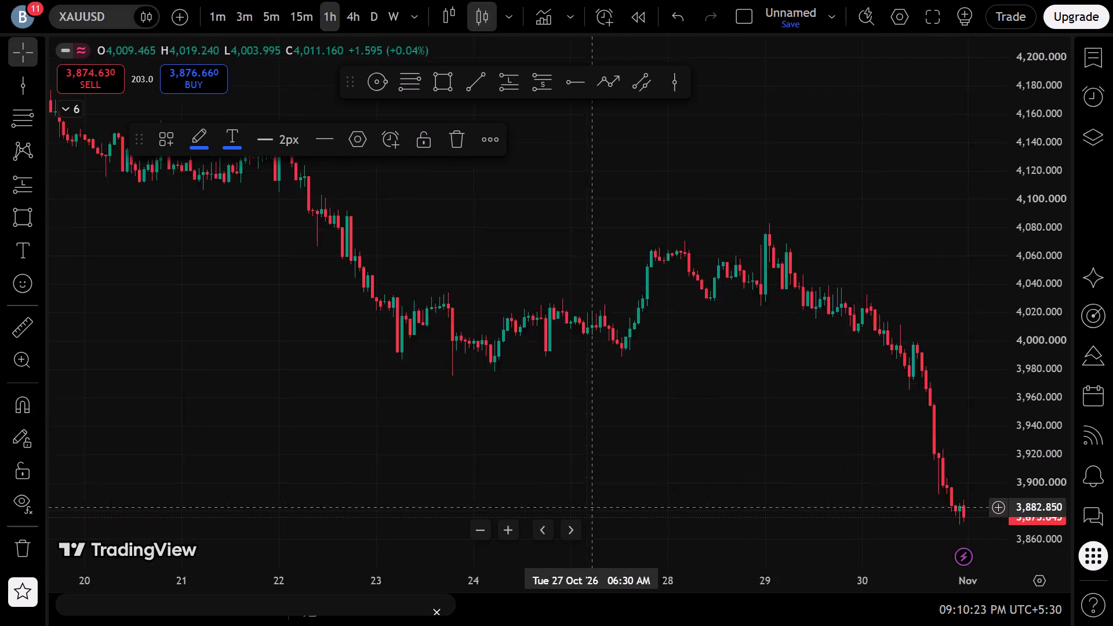
pyautogui.scroll(-8, 599, 497)
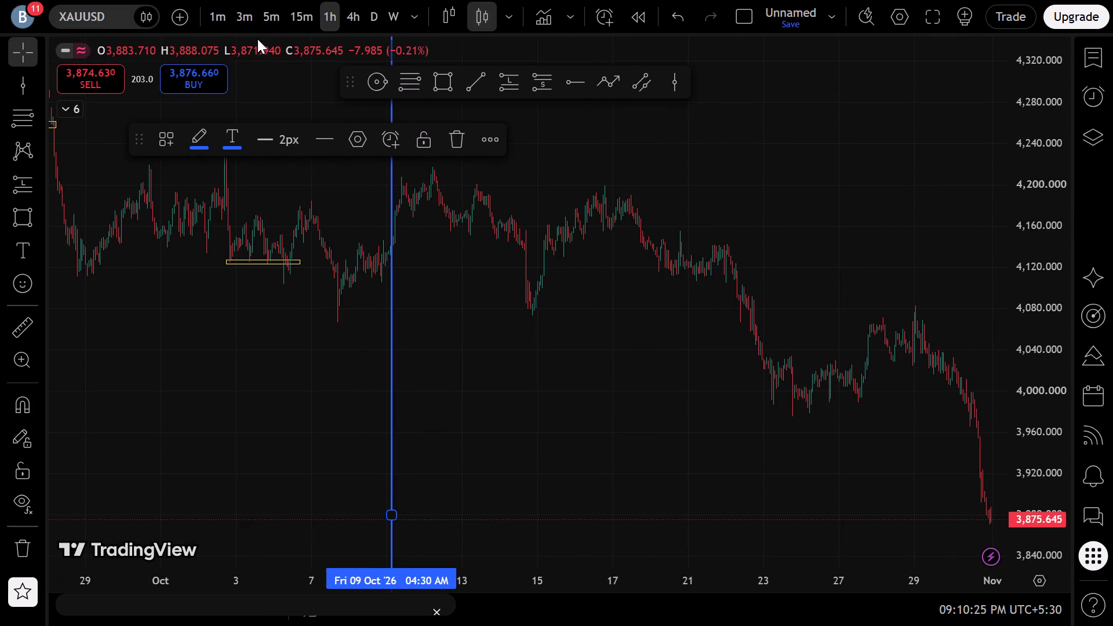
pyautogui.click(289, 9)
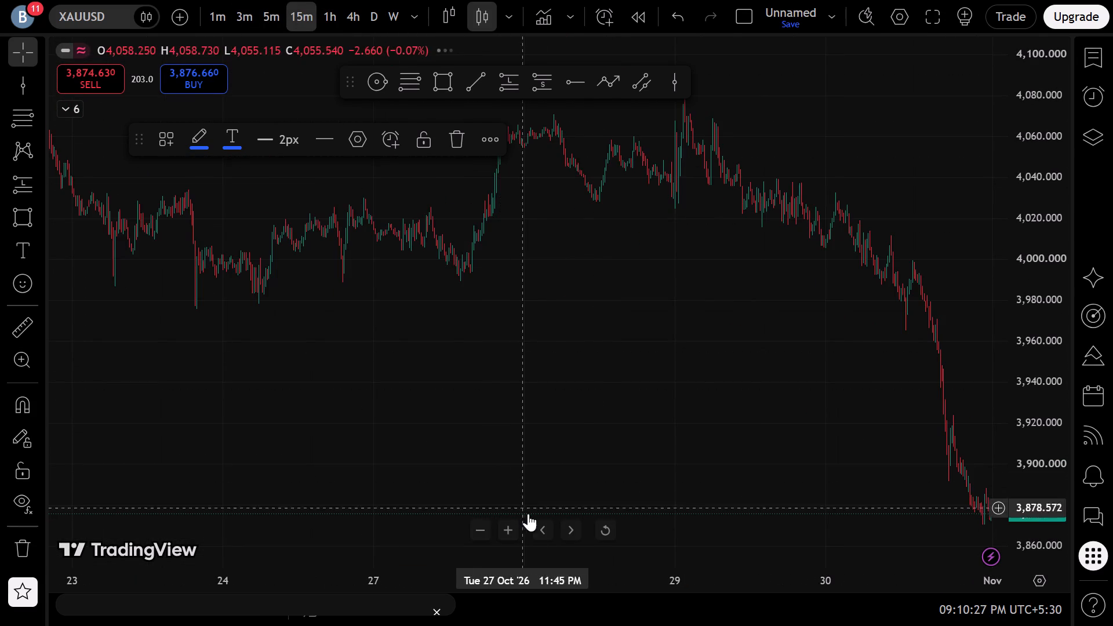
# Examine the 15-minute price action from the 9 Oct vertical line through 21 Oct, looking for the next price zone.
pyautogui.scroll(-13, 602, 461)
pyautogui.moveTo(551, 390); pyautogui.dragTo(968, 579)
pyautogui.scroll(11, 783, 502)
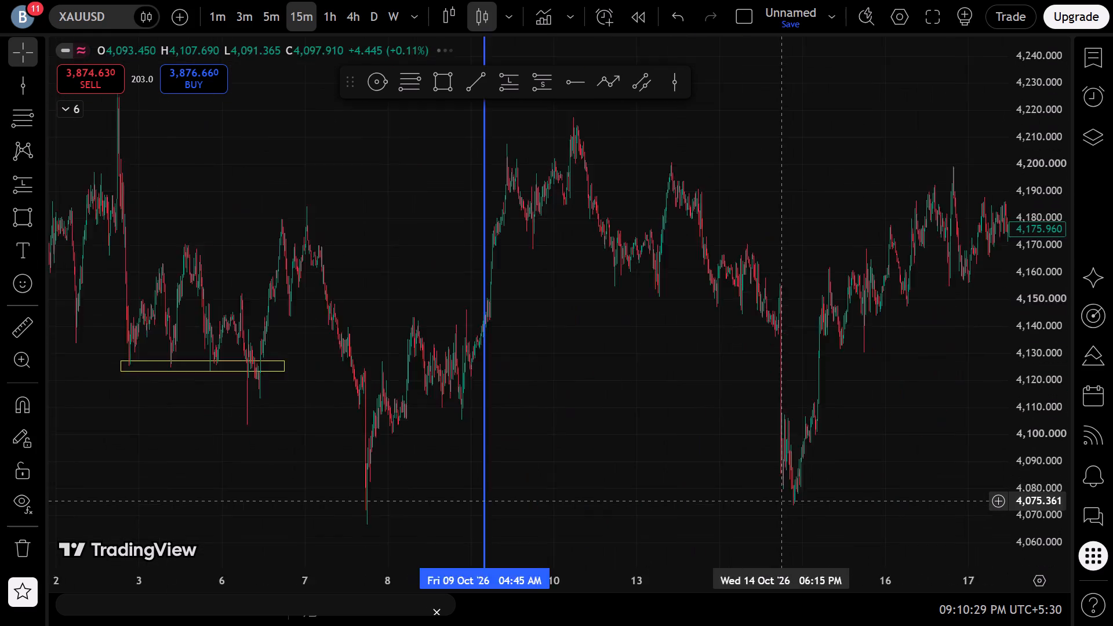
pyautogui.scroll(8, 781, 501)
pyautogui.moveTo(494, 393); pyautogui.dragTo(670, 401)
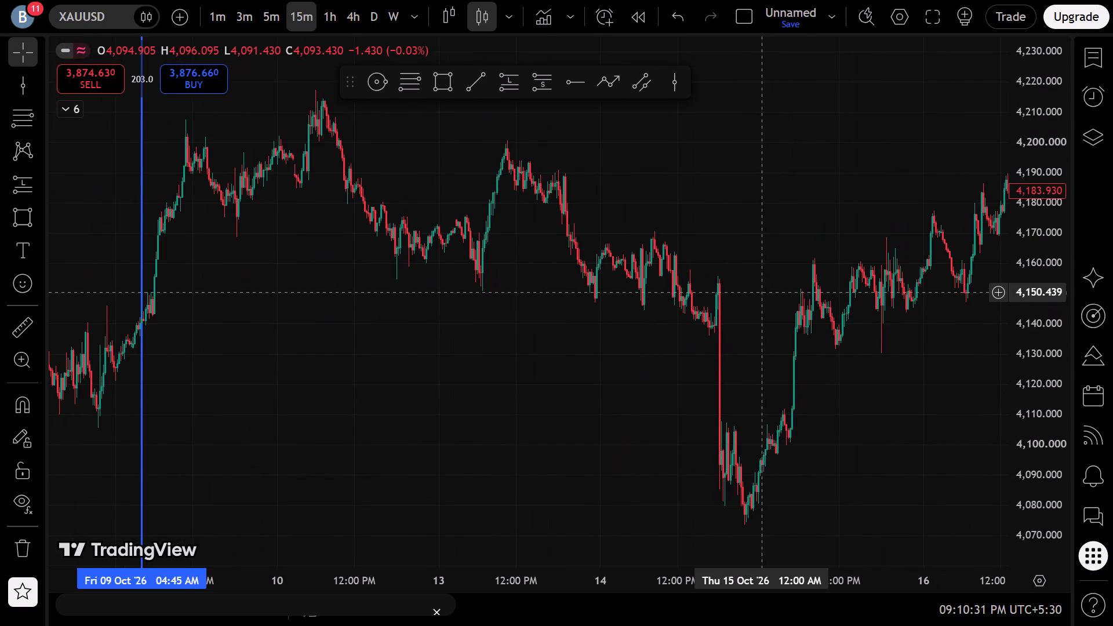
pyautogui.moveTo(758, 352); pyautogui.dragTo(621, 373)
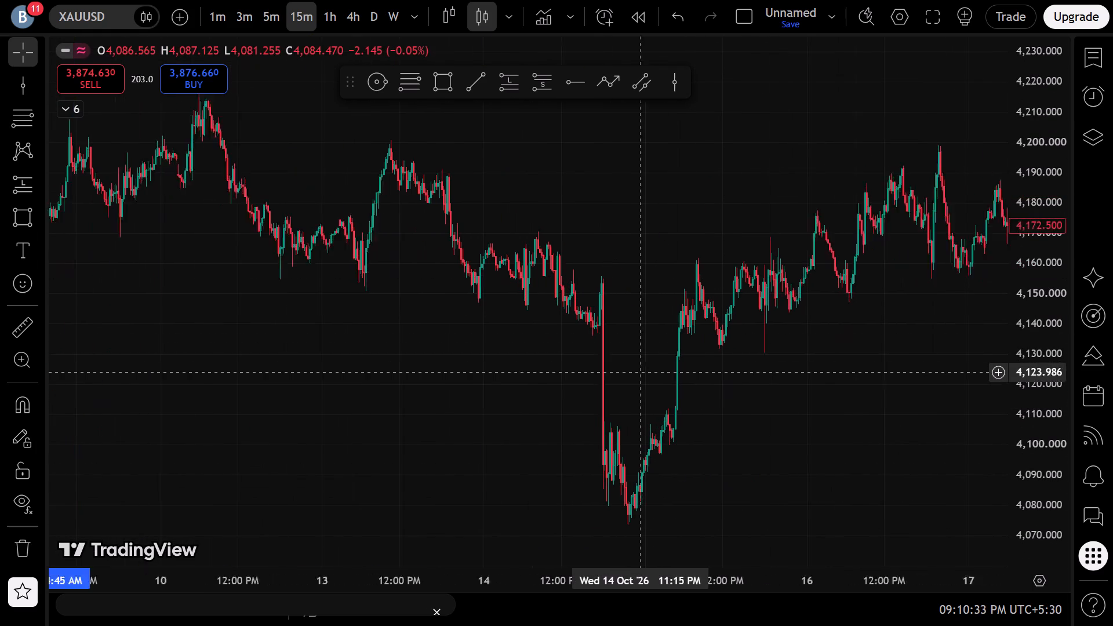
pyautogui.moveTo(621, 373); pyautogui.dragTo(592, 370)
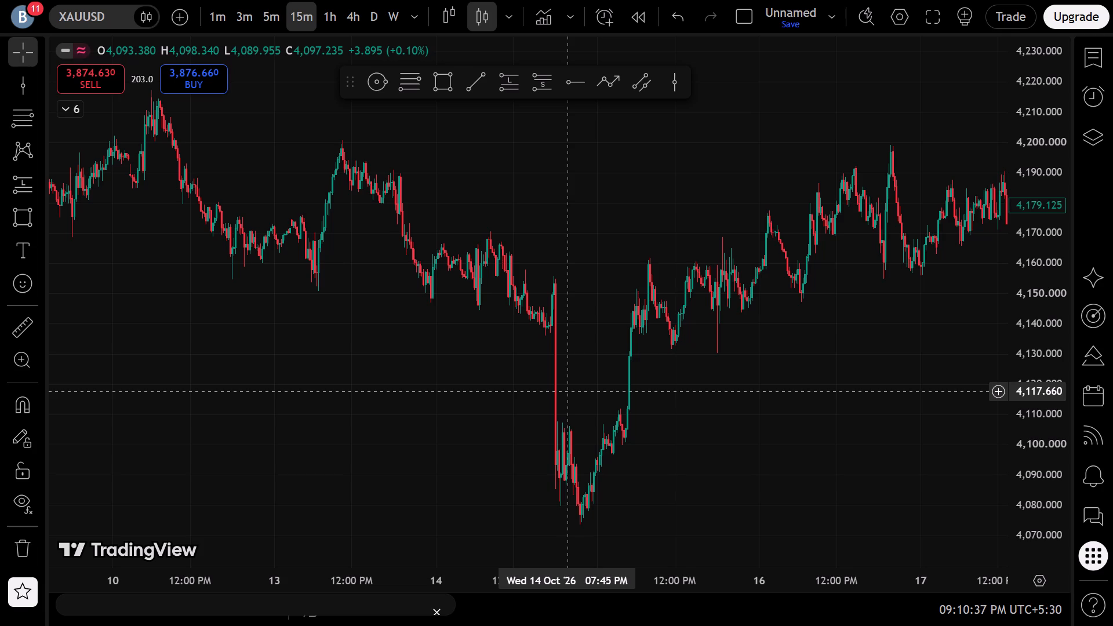
pyautogui.scroll(4, 488, 369)
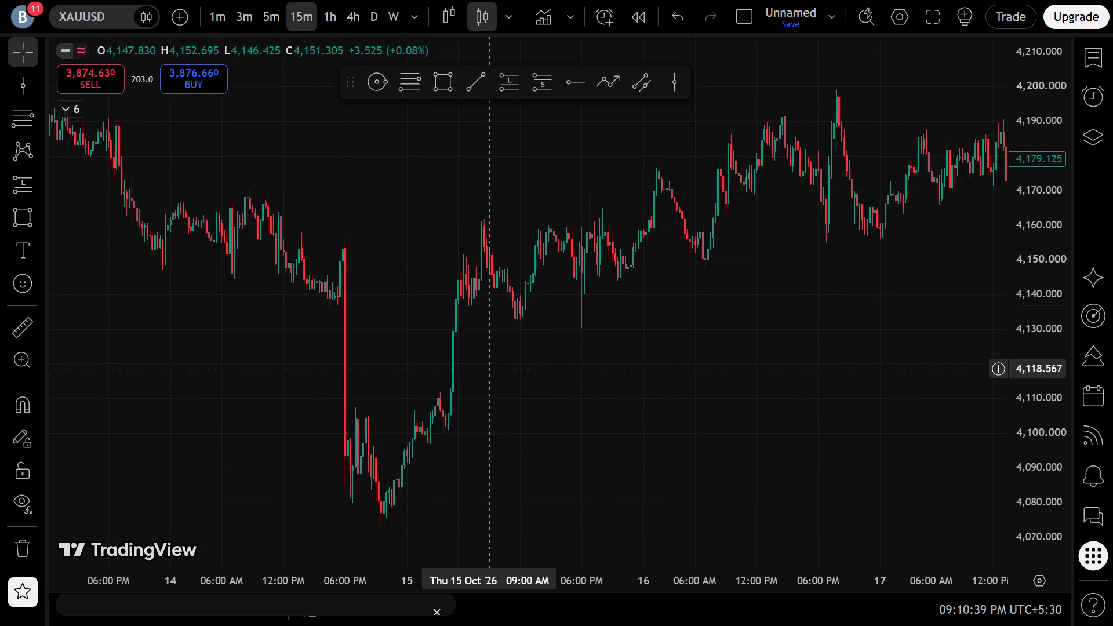
pyautogui.moveTo(431, 311); pyautogui.dragTo(875, 512)
pyautogui.scroll(6, 701, 473)
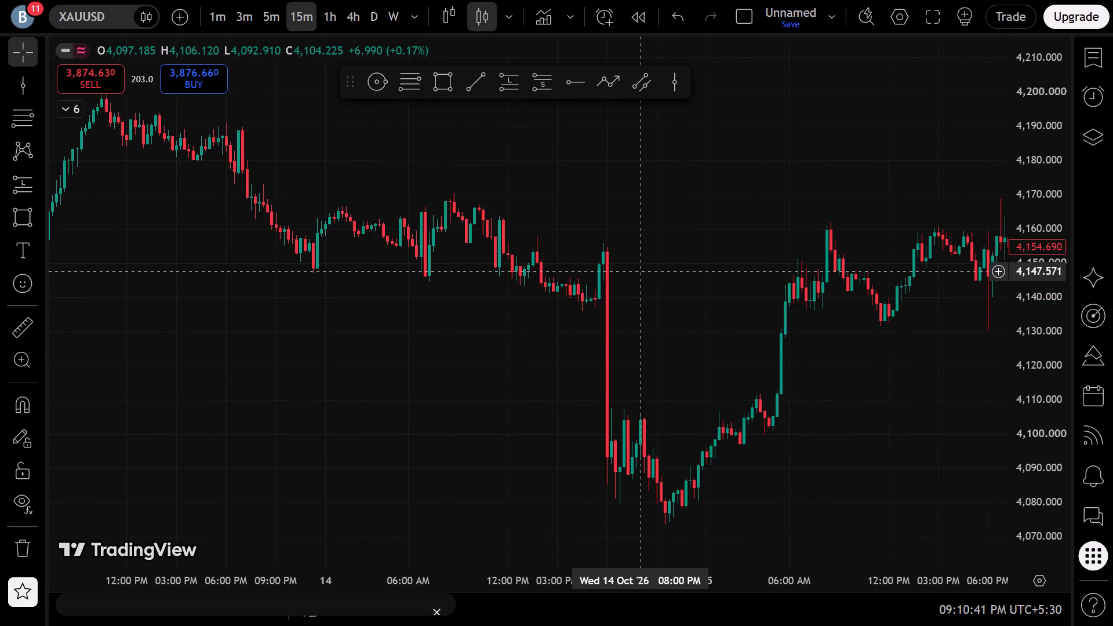
pyautogui.click(654, 280)
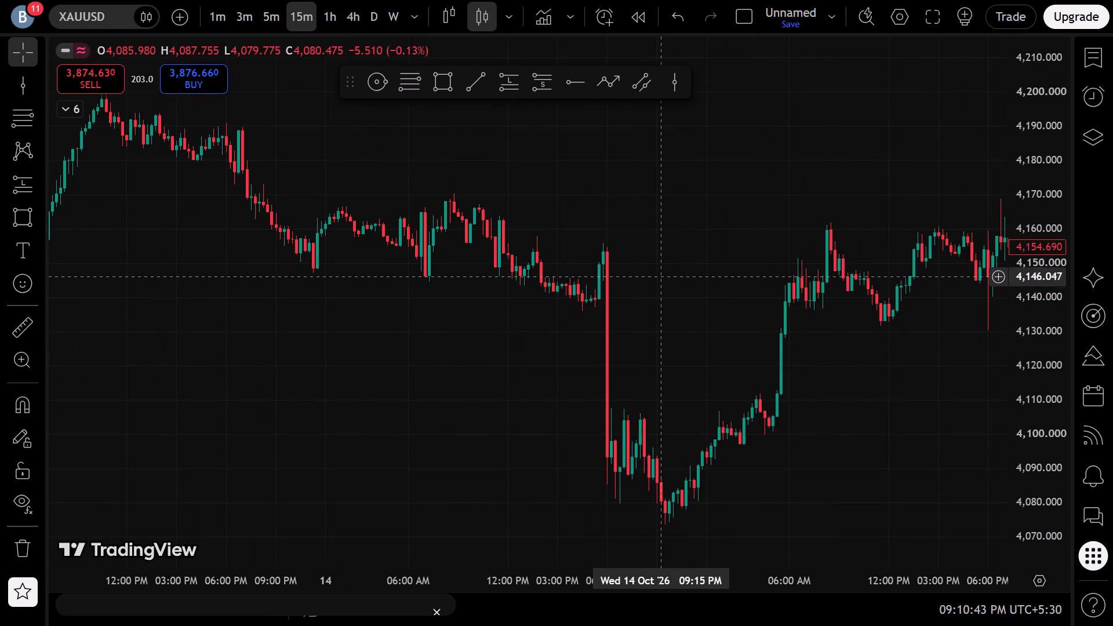
pyautogui.moveTo(829, 395); pyautogui.dragTo(234, 469)
pyautogui.moveTo(1008, 350); pyautogui.dragTo(994, 361)
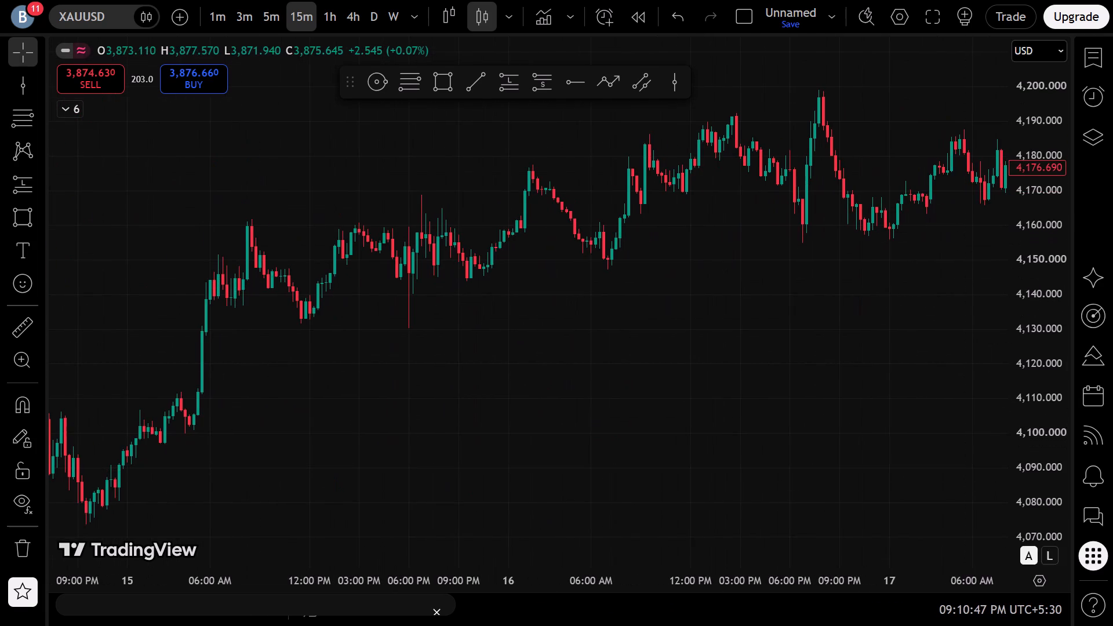
pyautogui.moveTo(994, 361); pyautogui.dragTo(666, 386)
pyautogui.moveTo(725, 362); pyautogui.dragTo(538, 414)
pyautogui.scroll(-2, 539, 413)
pyautogui.moveTo(737, 353); pyautogui.dragTo(303, 459)
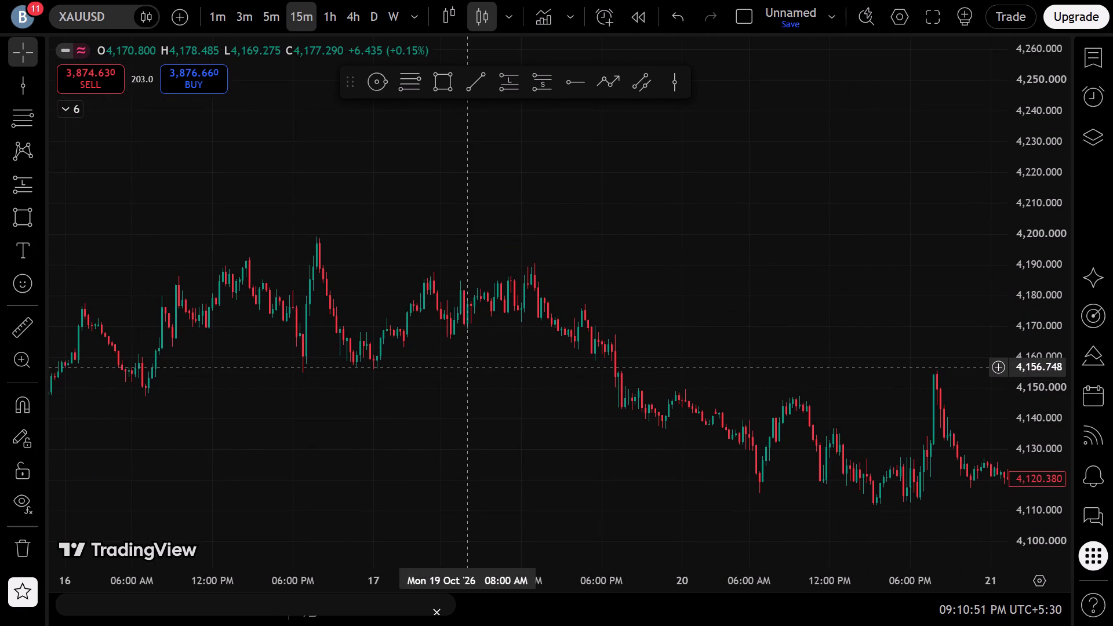
pyautogui.scroll(-5, 481, 375)
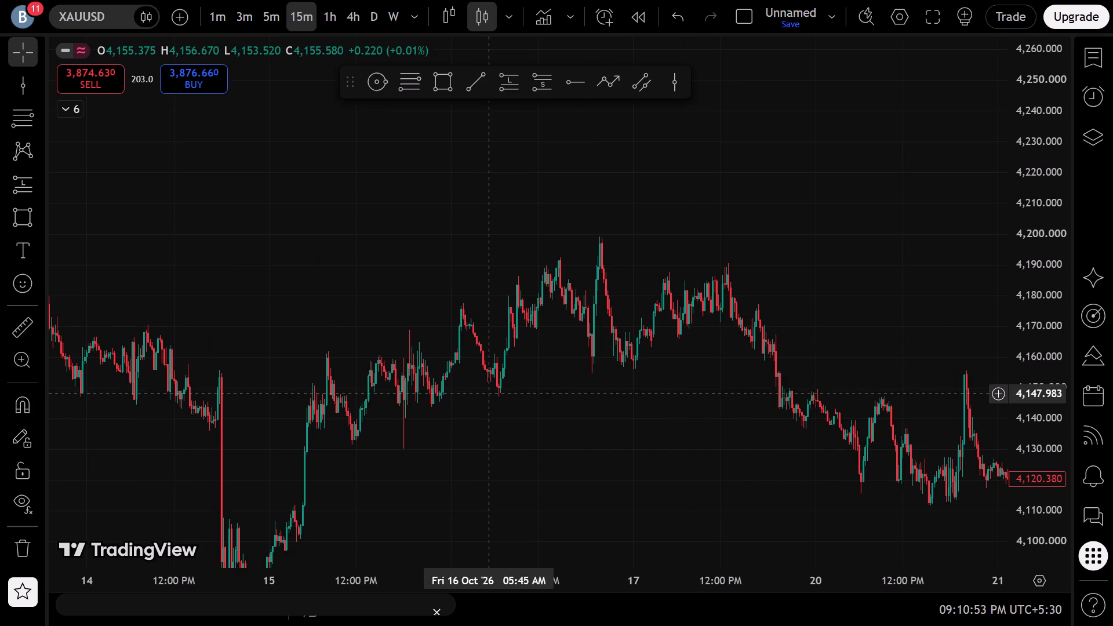
pyautogui.scroll(2, 537, 371)
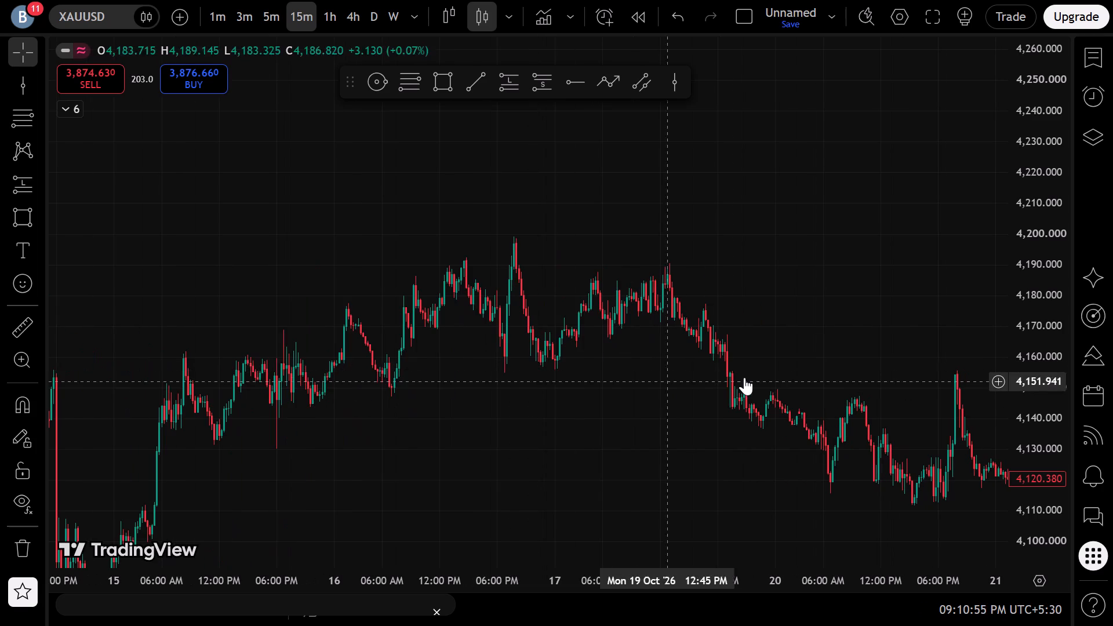
# Draw a rectangle along the 16–17 Oct lows, from 16 Oct 03:15 PM to 21 Oct 12:00 PM, about 4,155.1 to 4,158.4.
pyautogui.moveTo(847, 373); pyautogui.dragTo(574, 372)
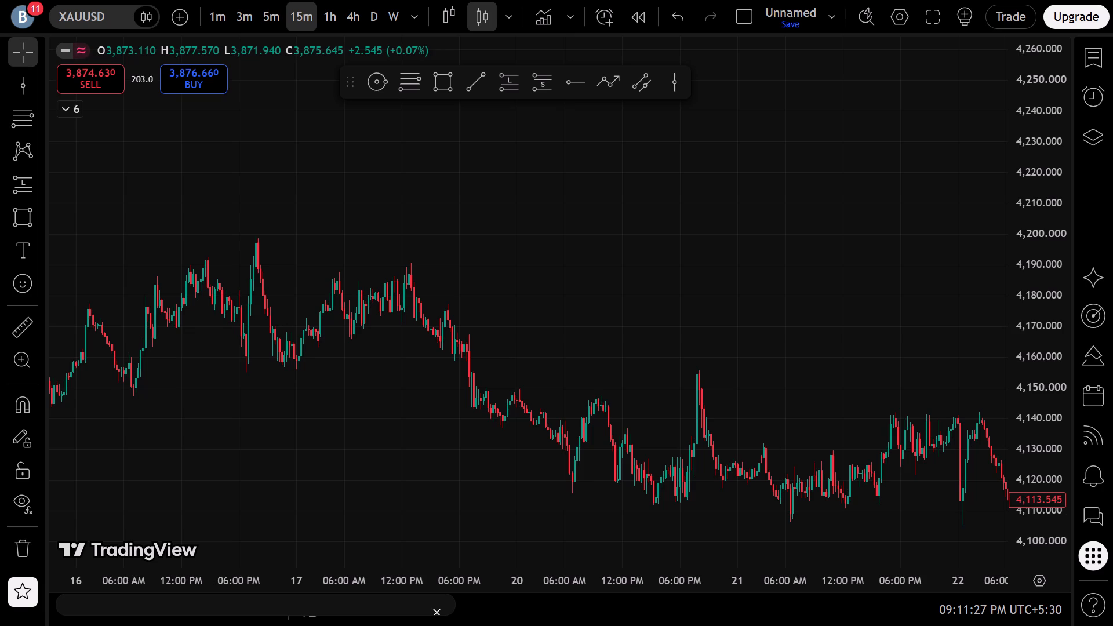
pyautogui.scroll(-2, 481, 458)
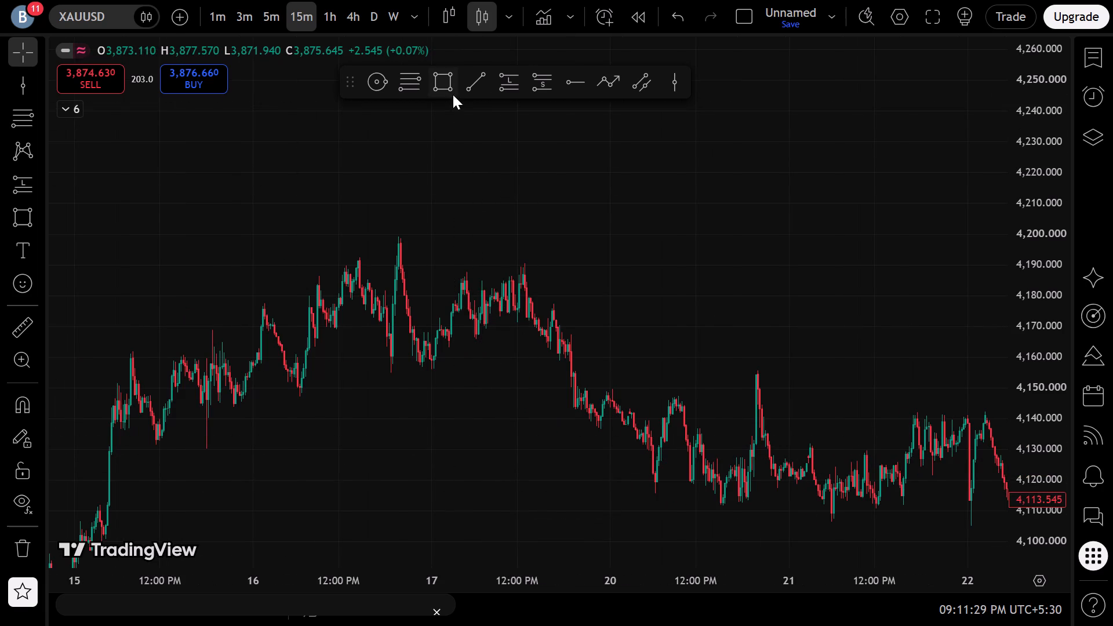
pyautogui.click(453, 93)
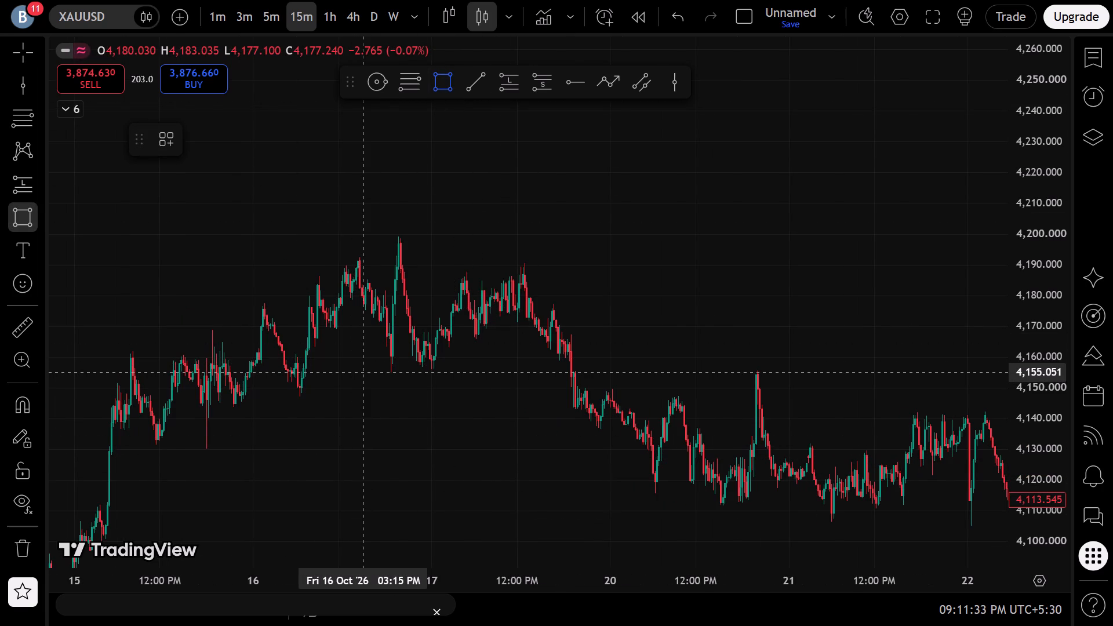
pyautogui.click(364, 373)
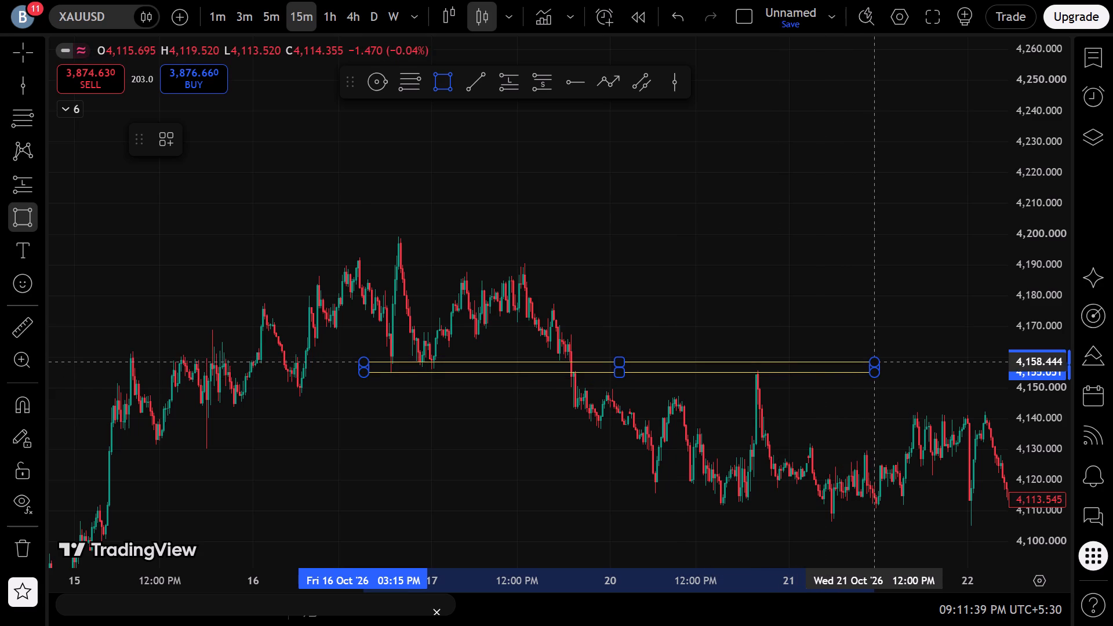
pyautogui.click(875, 362)
pyautogui.click(769, 446)
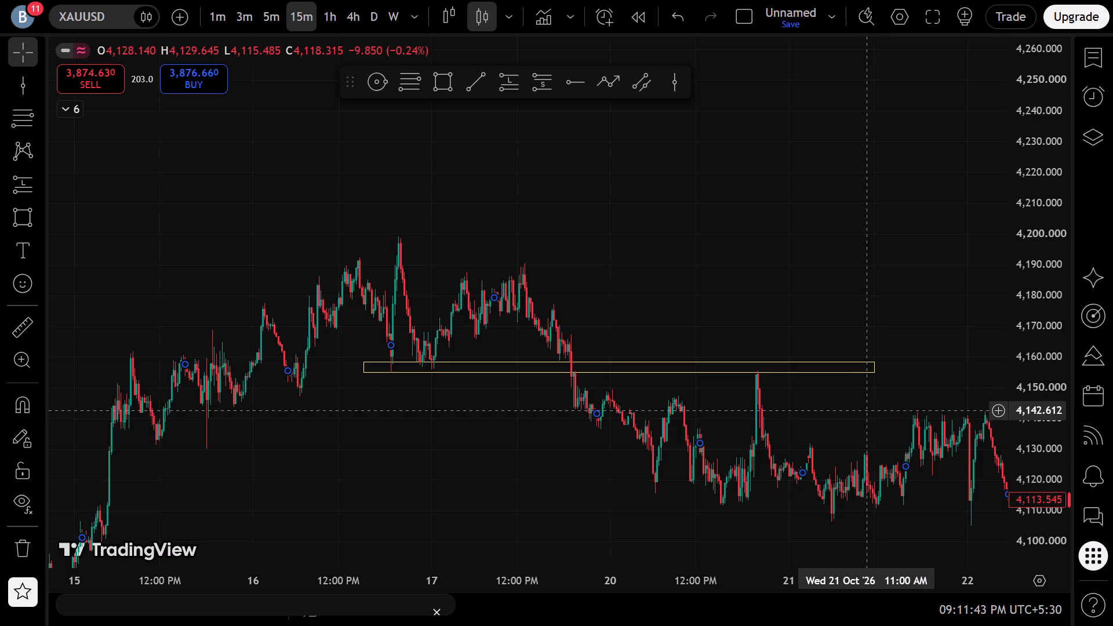
# Examine the 15-minute price action from 21 Oct through 28 Oct, looking for the next price zone.
pyautogui.moveTo(865, 414); pyautogui.dragTo(899, 362)
pyautogui.scroll(4, 846, 412)
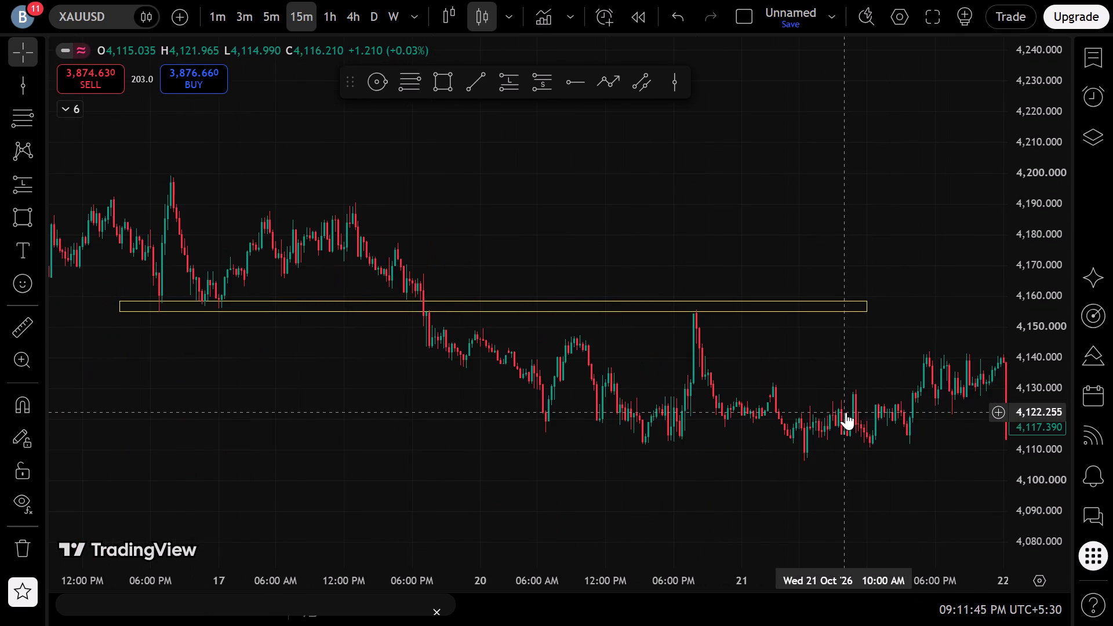
pyautogui.scroll(-3, 846, 412)
pyautogui.moveTo(845, 431); pyautogui.dragTo(348, 337)
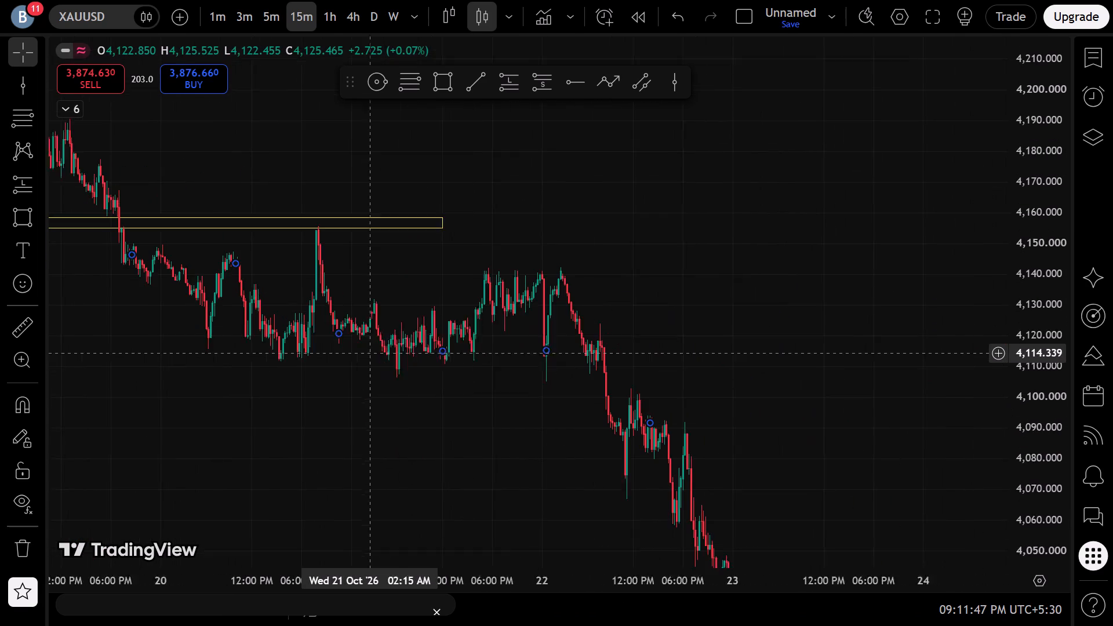
pyautogui.moveTo(348, 337); pyautogui.dragTo(340, 320)
pyautogui.moveTo(598, 460); pyautogui.dragTo(706, 423)
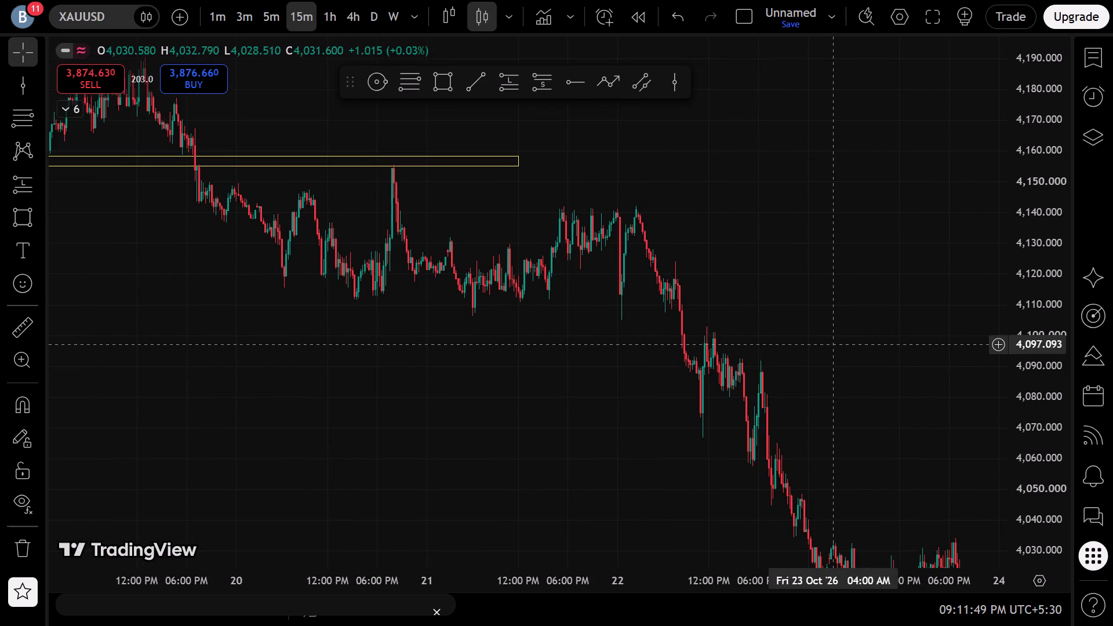
pyautogui.click(875, 318)
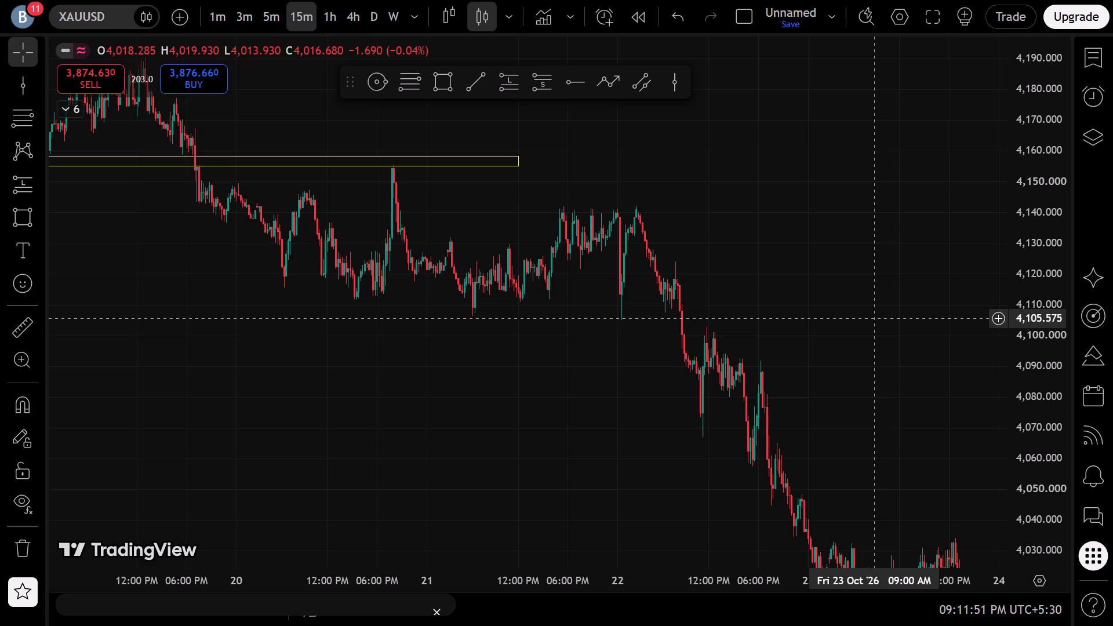
pyautogui.scroll(-5, 875, 318)
pyautogui.scroll(5, 875, 318)
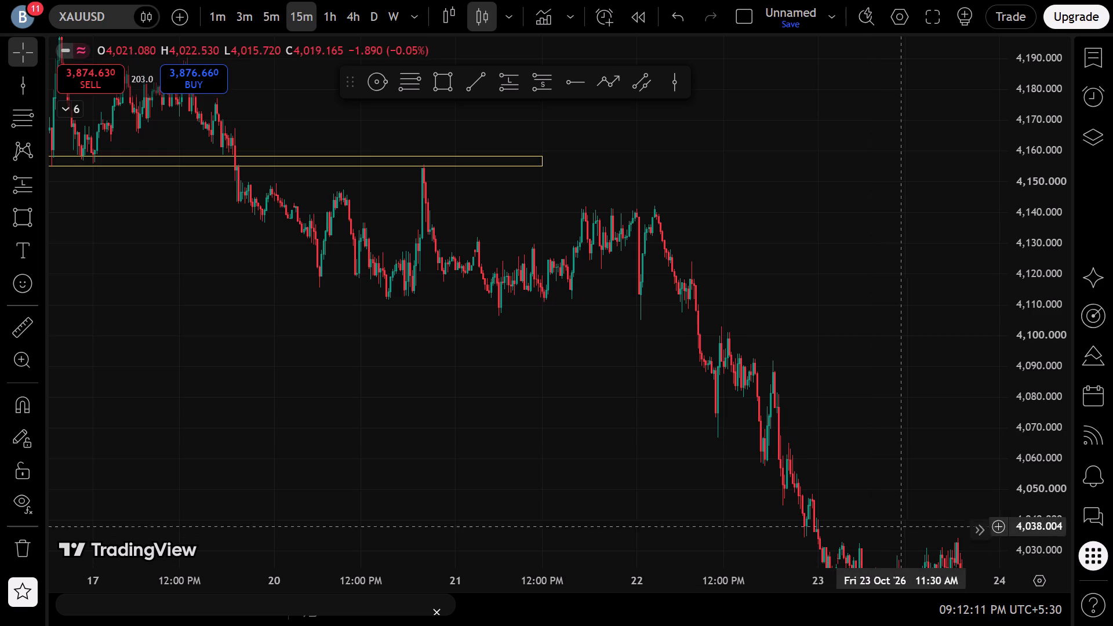
pyautogui.moveTo(886, 490); pyautogui.dragTo(613, 321)
pyautogui.moveTo(690, 369); pyautogui.dragTo(435, 282)
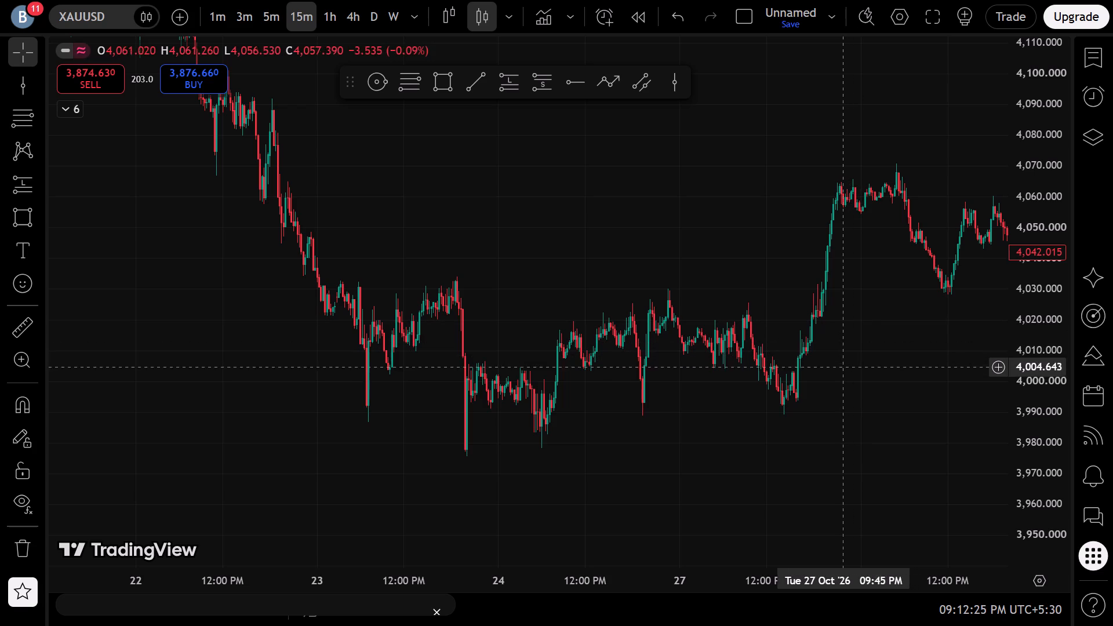
# Draw a rectangle beneath the 28–29 Oct lows, from 26 Oct 09:45 AM to 29 Oct 06:15 AM, about 4,022.2 to 4,030.4.
pyautogui.moveTo(830, 424); pyautogui.dragTo(592, 467)
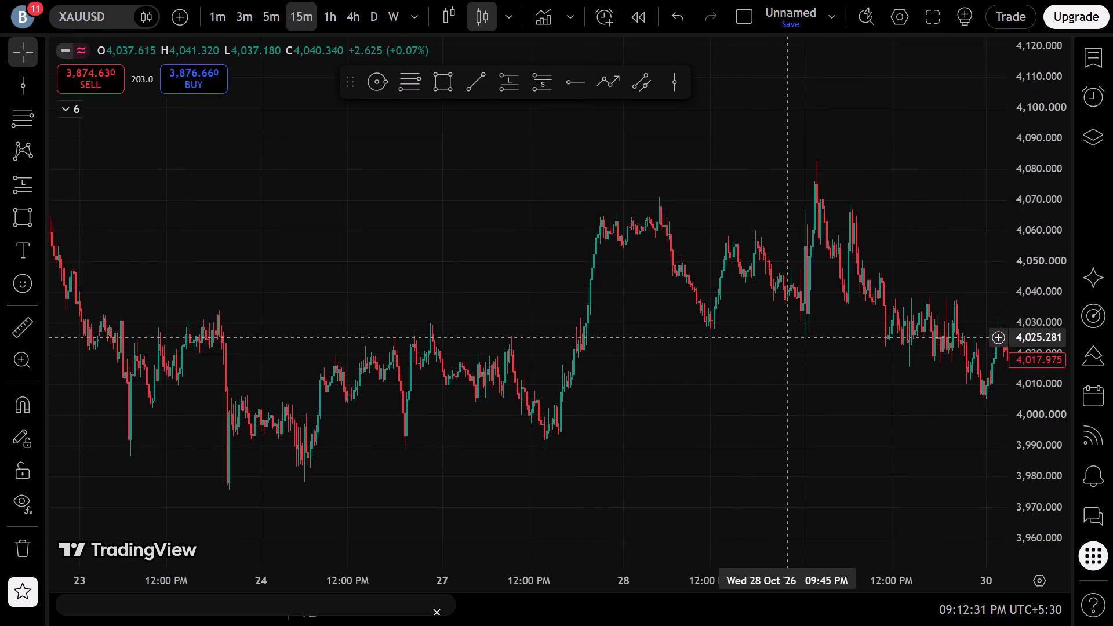
pyautogui.click(453, 85)
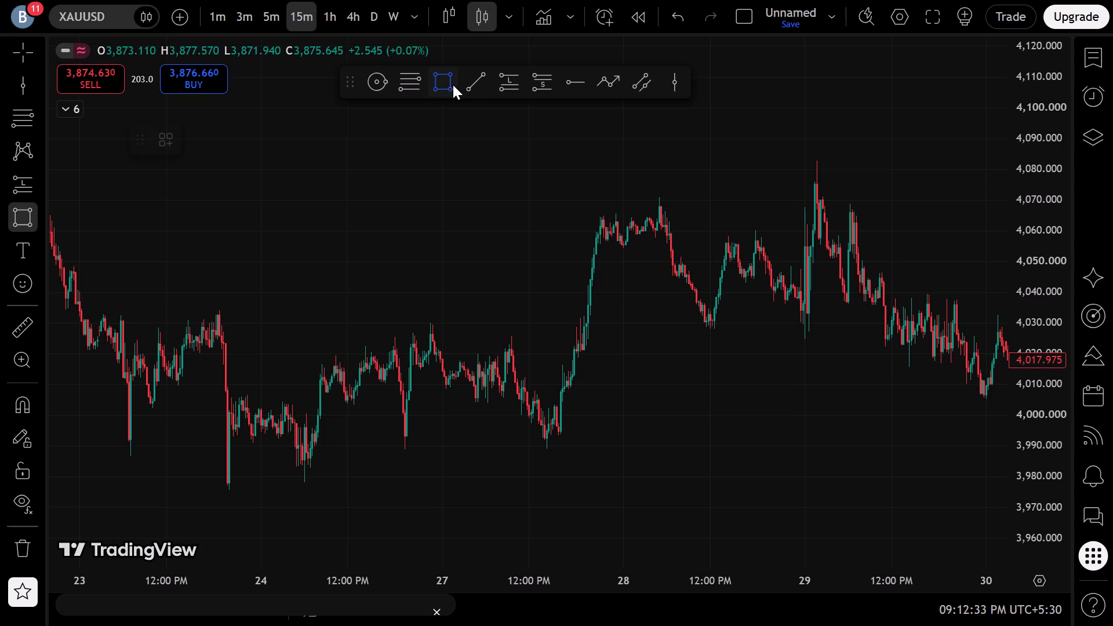
pyautogui.click(329, 322)
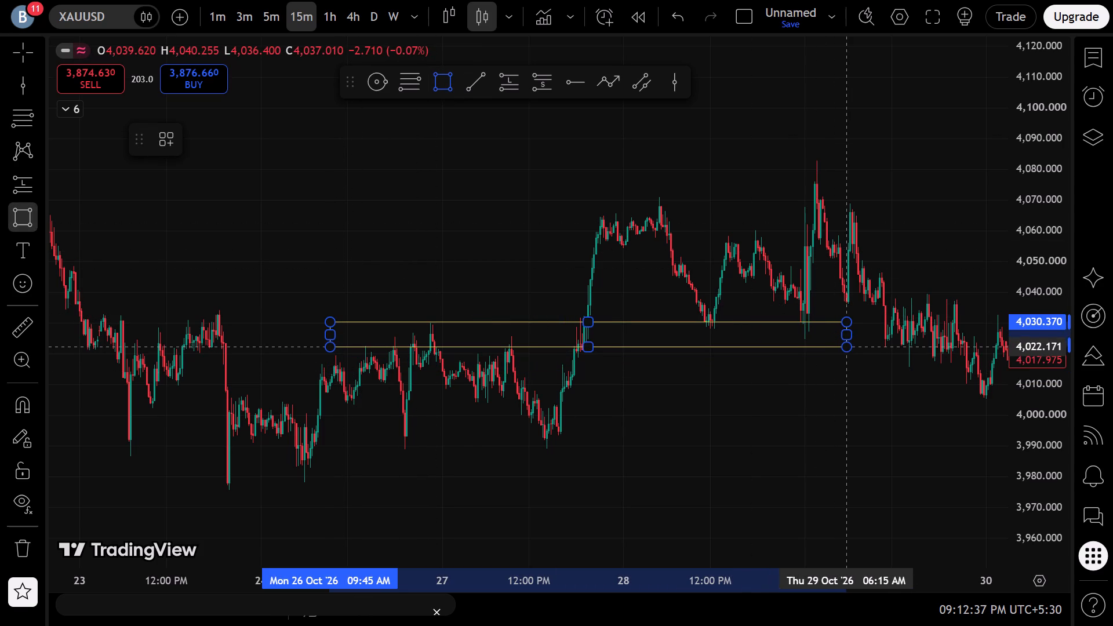
pyautogui.click(846, 347)
pyautogui.click(724, 452)
# Extend the rectangle beneath the 28–29 Oct lows to 30 Oct 09:45 AM, with its lower edge at about 4,022.2.
pyautogui.moveTo(889, 396); pyautogui.dragTo(550, 373)
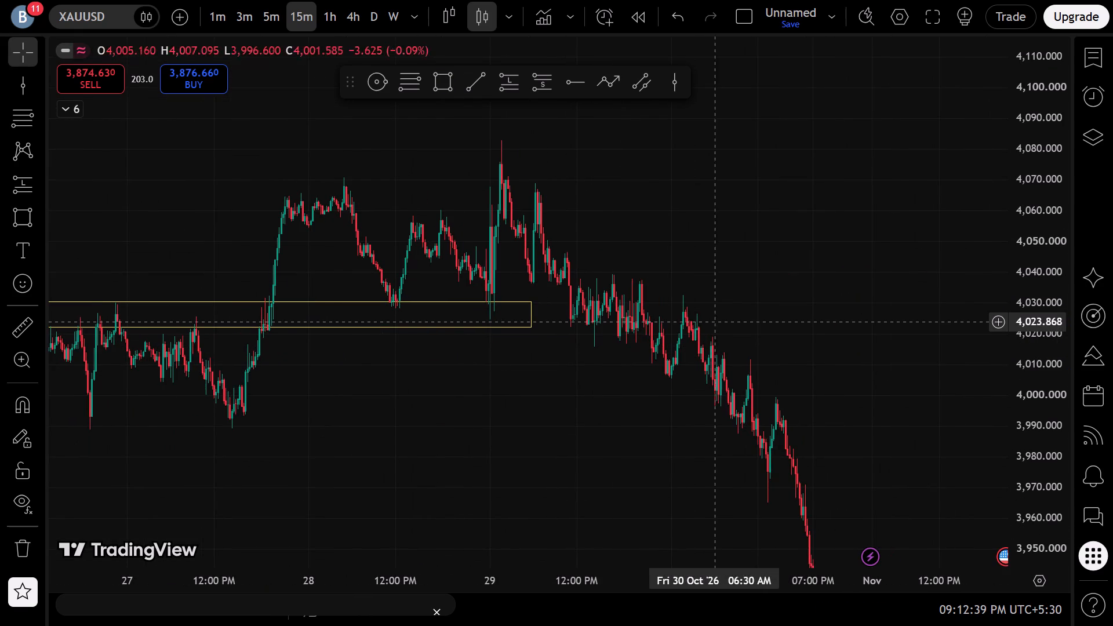
pyautogui.click(739, 325)
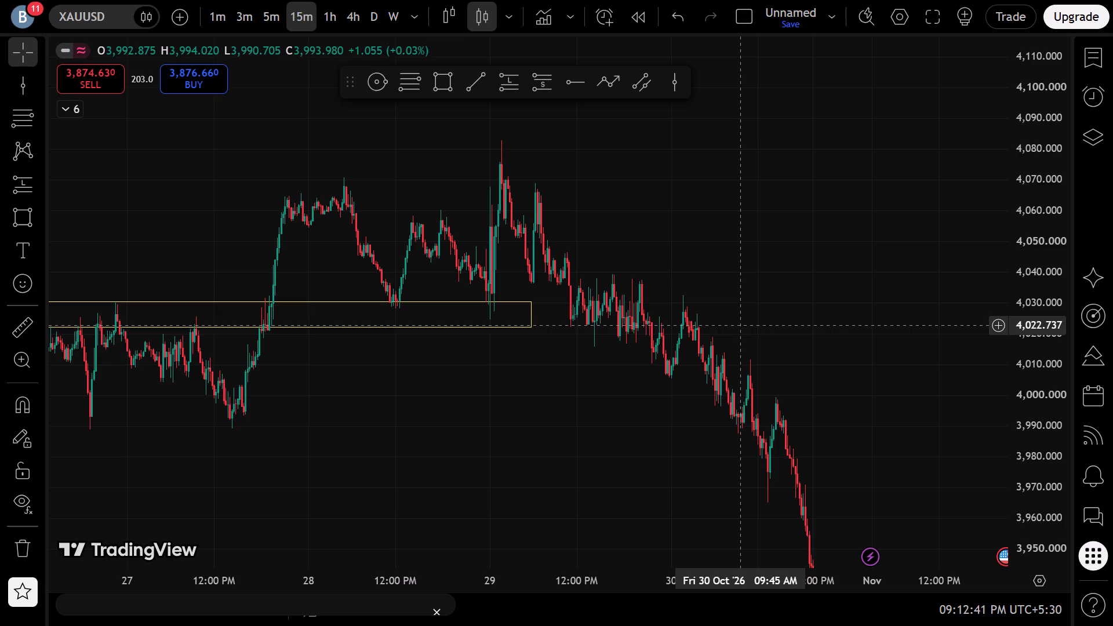
pyautogui.moveTo(744, 347); pyautogui.dragTo(873, 370)
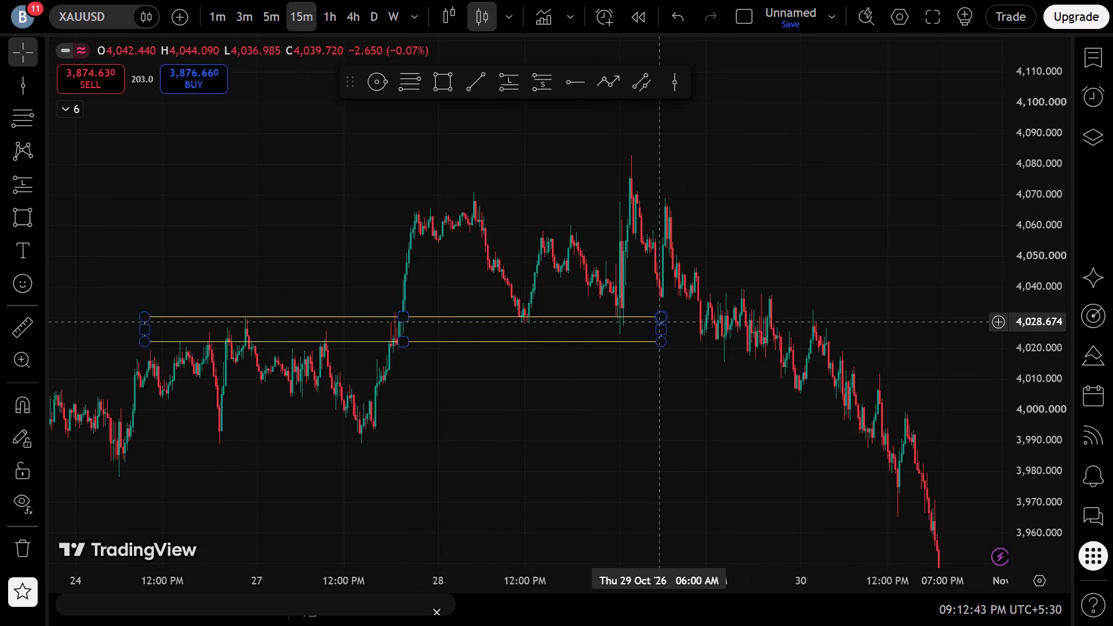
pyautogui.click(655, 323)
pyautogui.moveTo(662, 327); pyautogui.dragTo(868, 337)
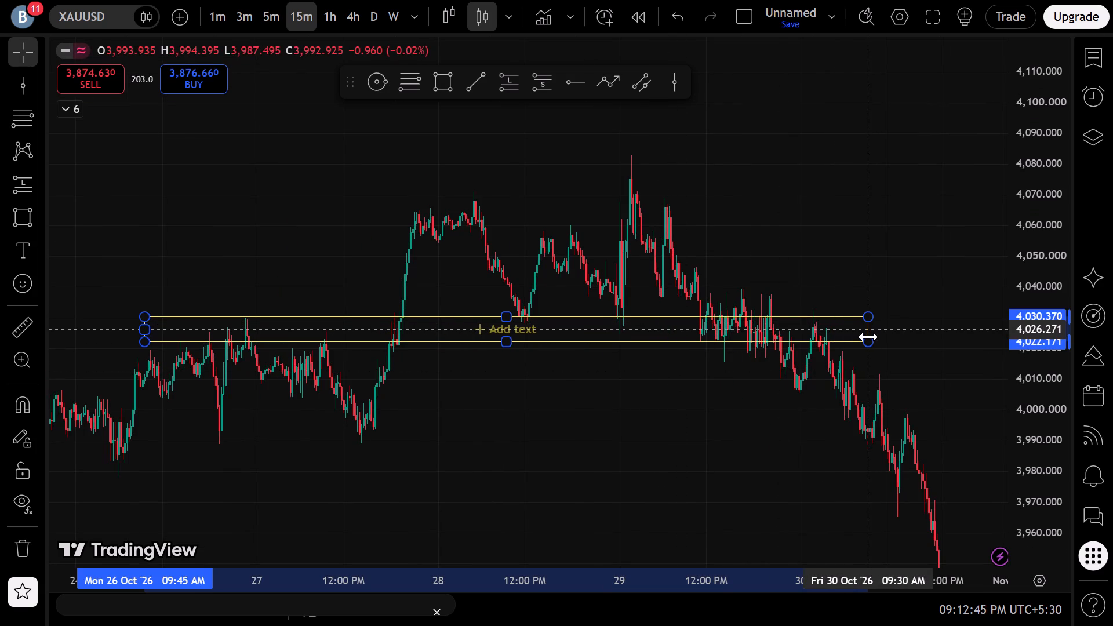
pyautogui.moveTo(868, 337); pyautogui.dragTo(870, 337)
pyautogui.moveTo(506, 341); pyautogui.dragTo(518, 334)
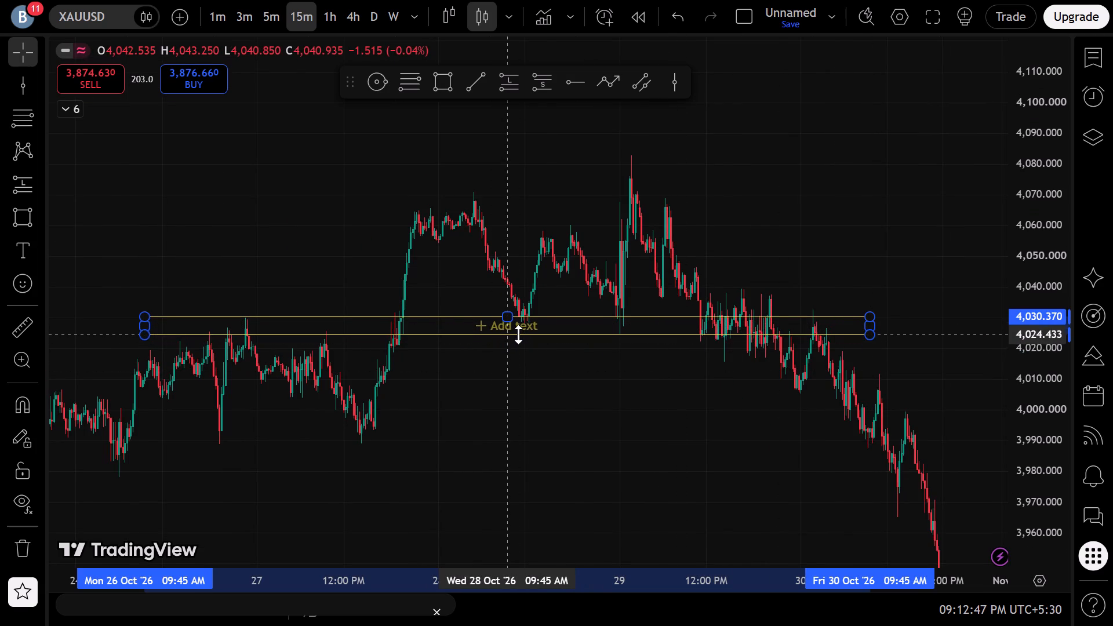
pyautogui.moveTo(518, 334); pyautogui.dragTo(522, 342)
pyautogui.click(494, 367)
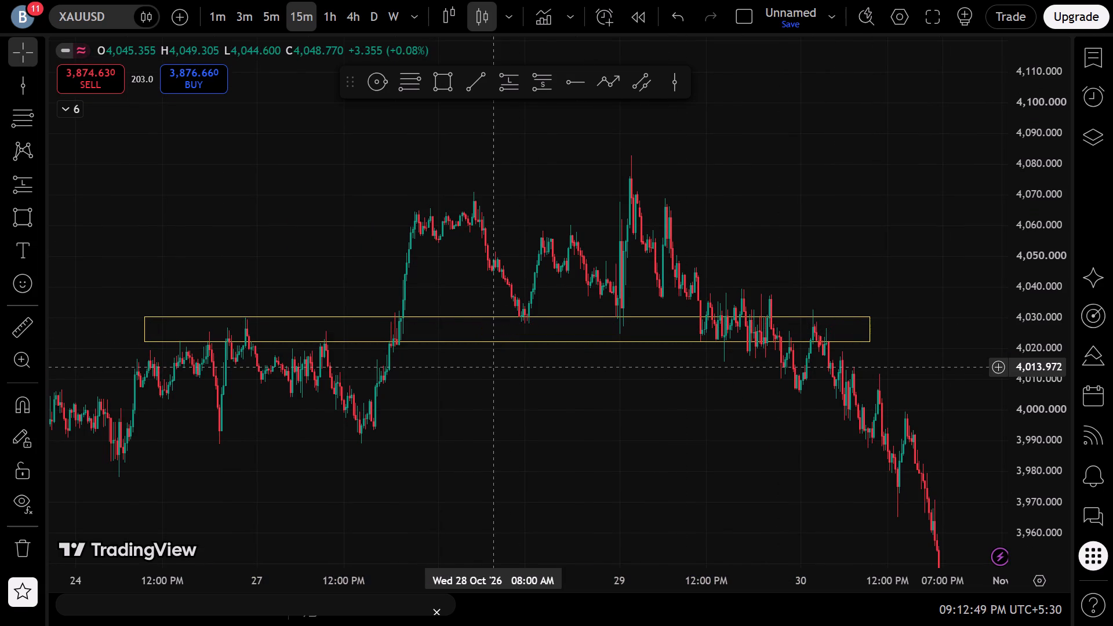
# Circle the two highs that retest the extended rectangle, one around 10:45 PM on 29 Oct and one early on 30 Oct.
pyautogui.scroll(4, 459, 425)
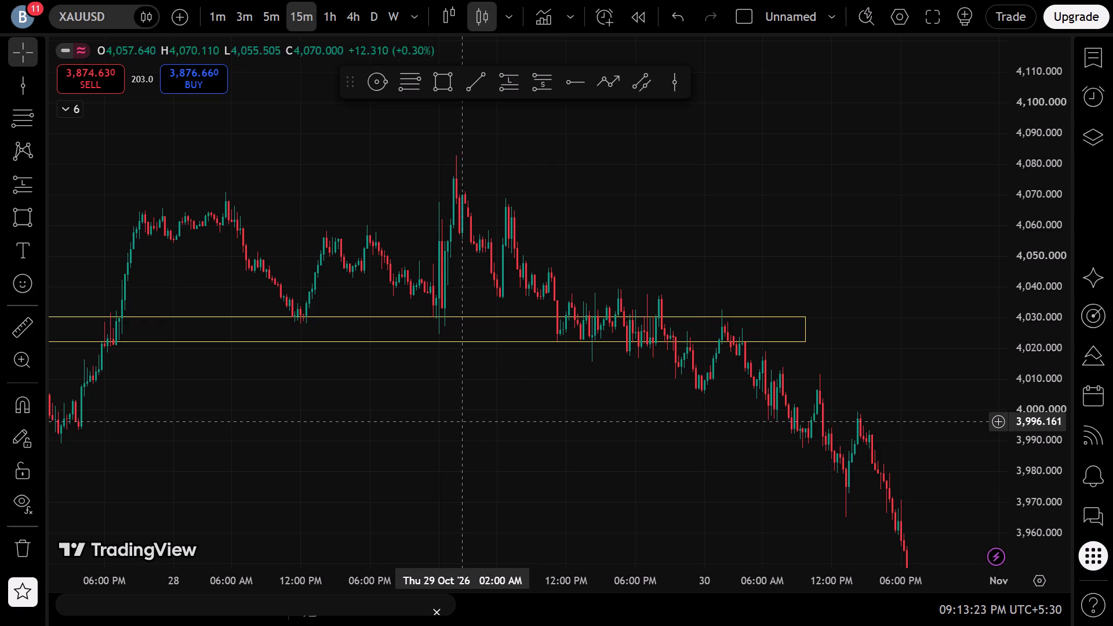
pyautogui.moveTo(749, 373); pyautogui.dragTo(432, 248)
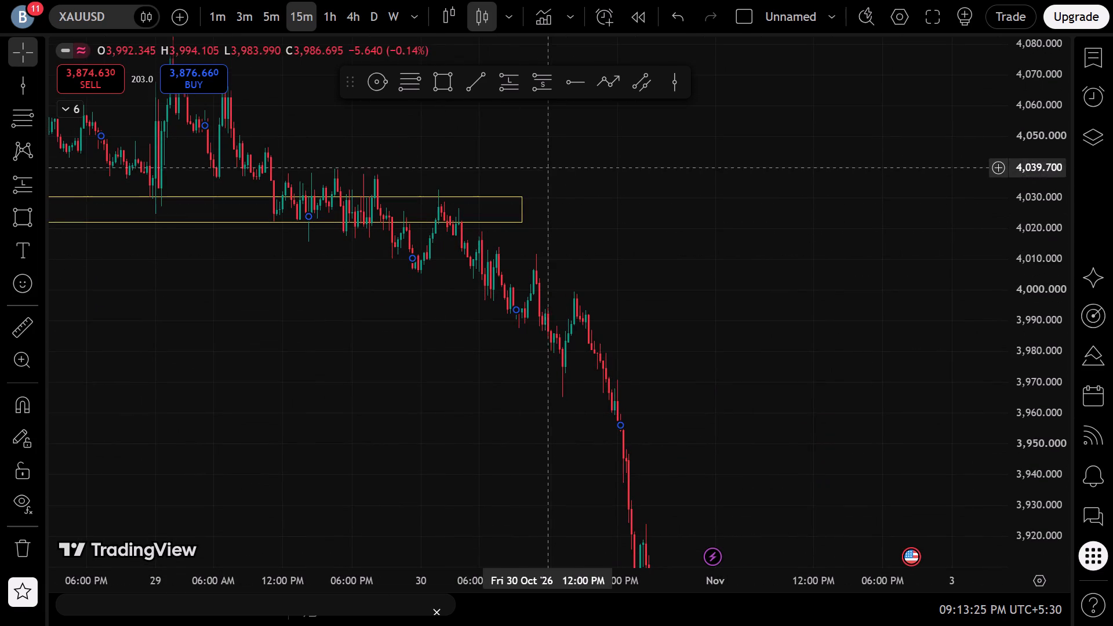
pyautogui.click(442, 90)
pyautogui.click(381, 89)
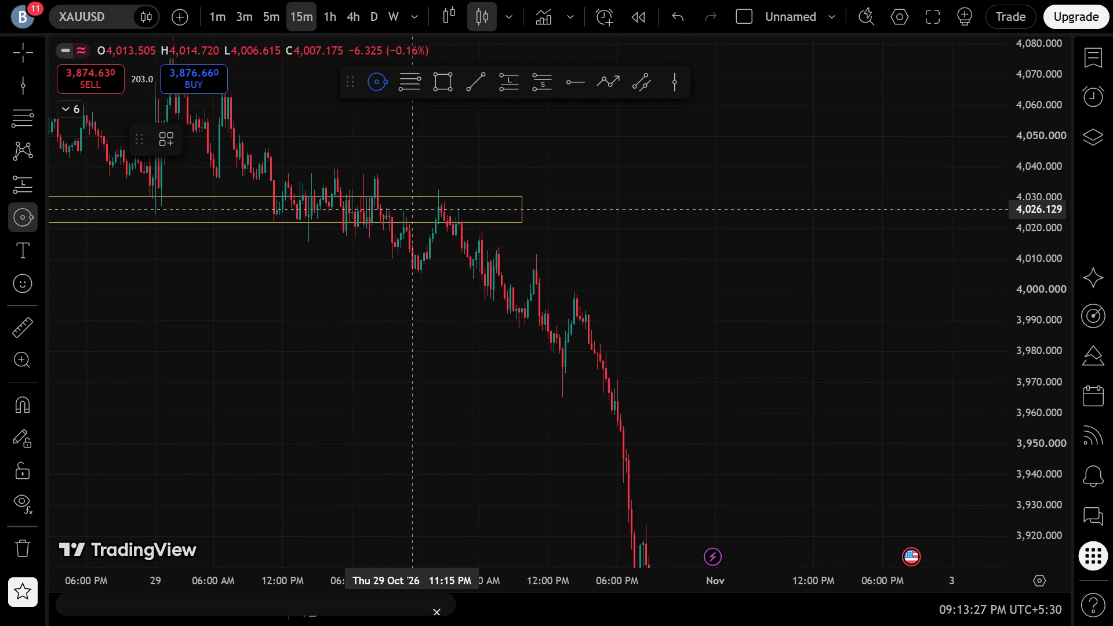
pyautogui.click(404, 208)
pyautogui.click(404, 221)
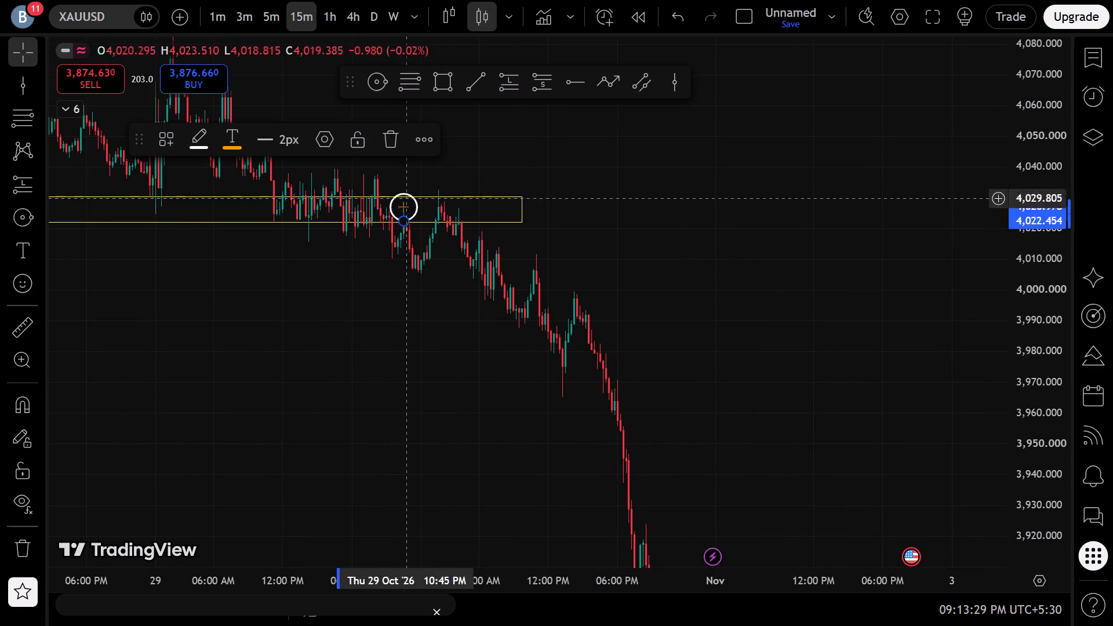
pyautogui.click(371, 83)
pyautogui.click(438, 190)
pyautogui.click(444, 202)
# Switch the chart to the 5-minute timeframe.
pyautogui.moveTo(635, 218); pyautogui.dragTo(636, 223)
pyautogui.moveTo(637, 317); pyautogui.dragTo(559, 142)
pyautogui.scroll(-6, 626, 329)
pyautogui.moveTo(1050, 162); pyautogui.dragTo(1007, 254)
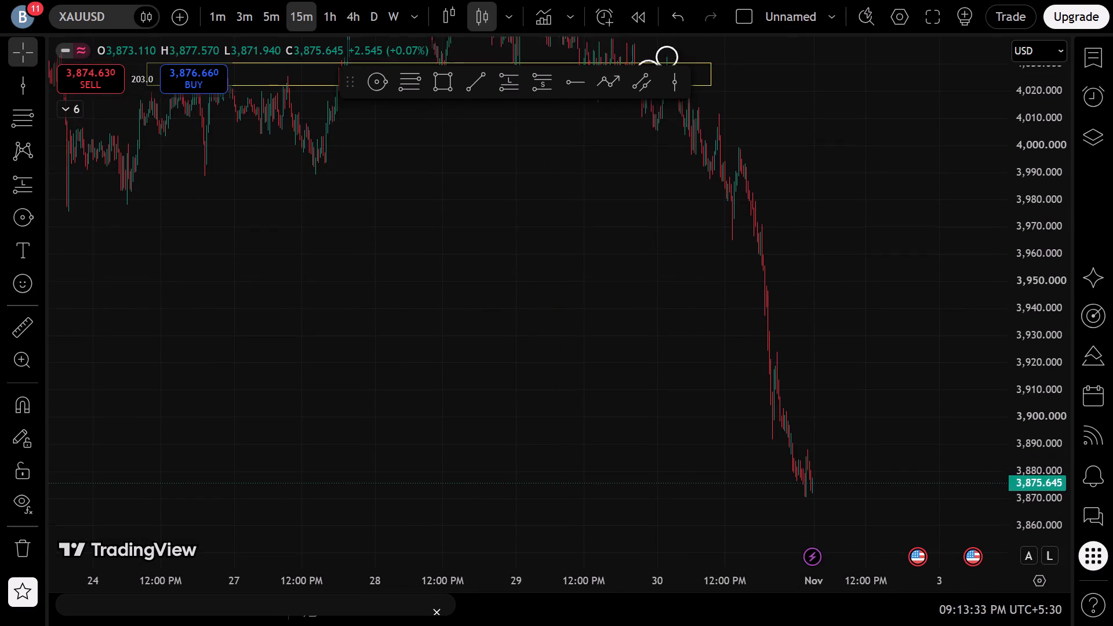
pyautogui.moveTo(686, 290); pyautogui.dragTo(693, 461)
pyautogui.scroll(2, 693, 461)
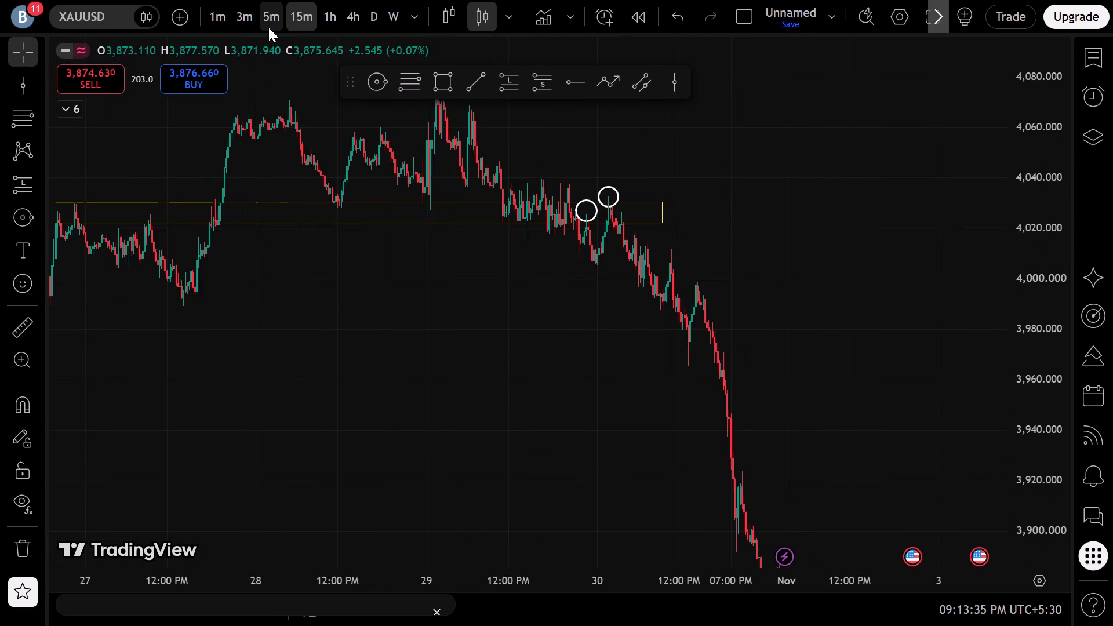
pyautogui.click(268, 27)
# Draw a rectangle along the 29 Oct evening lows, from 03:55 PM to 11:50 PM, about 4,016.3 to 4,019.5.
pyautogui.scroll(-5, 357, 324)
pyautogui.moveTo(829, 271); pyautogui.dragTo(843, 278)
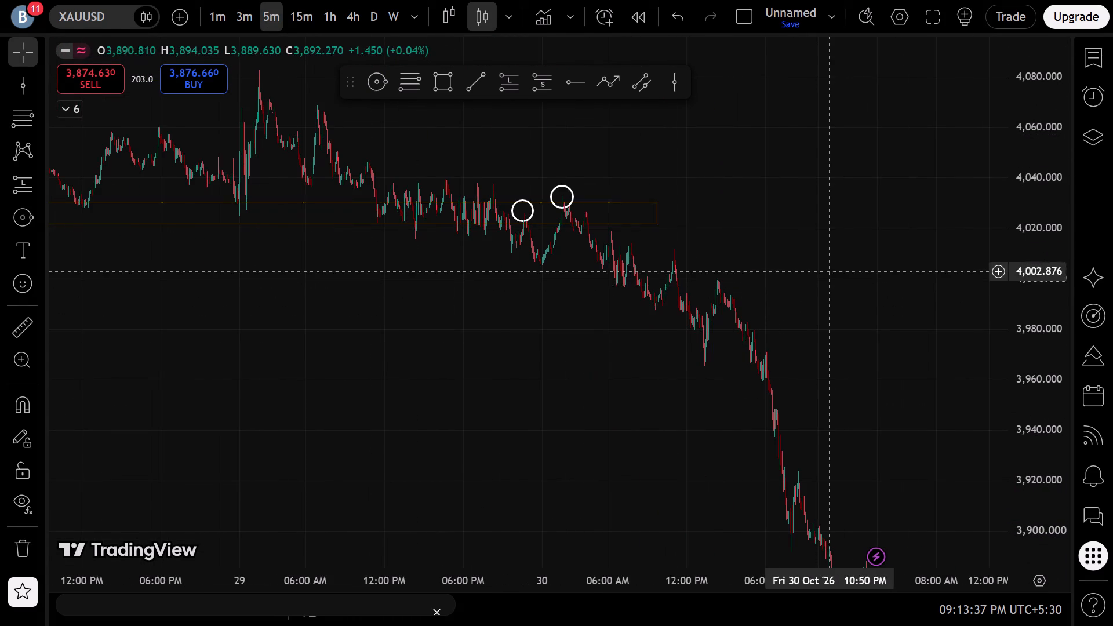
pyautogui.moveTo(843, 278); pyautogui.dragTo(1025, 316)
pyautogui.moveTo(1047, 430); pyautogui.dragTo(977, 161)
pyautogui.moveTo(598, 325); pyautogui.dragTo(744, 424)
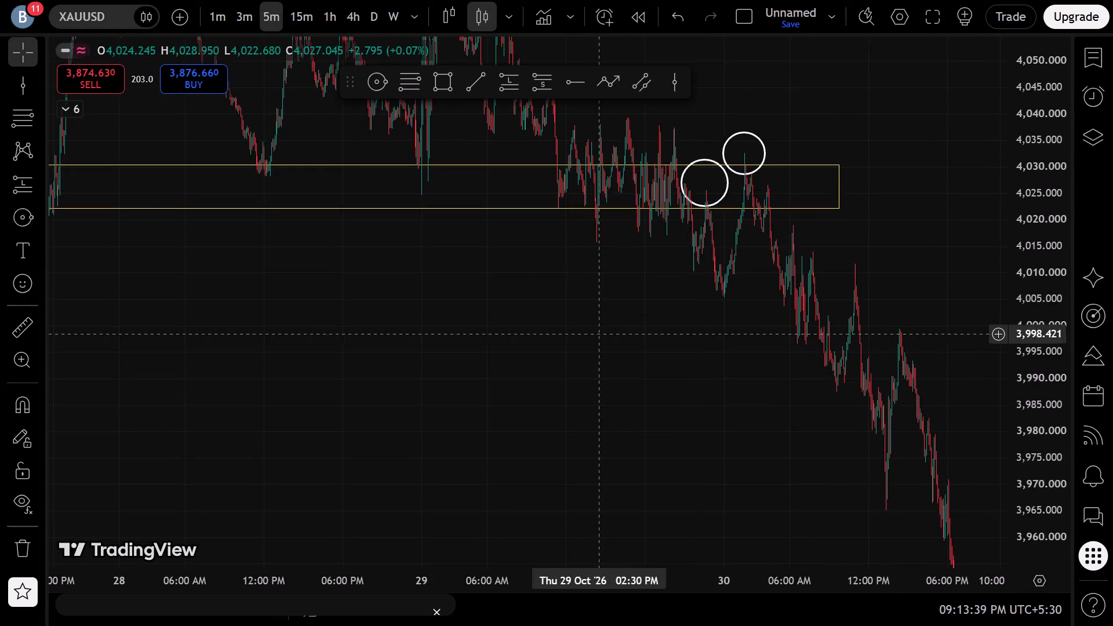
pyautogui.moveTo(744, 424); pyautogui.dragTo(832, 465)
pyautogui.scroll(8, 831, 464)
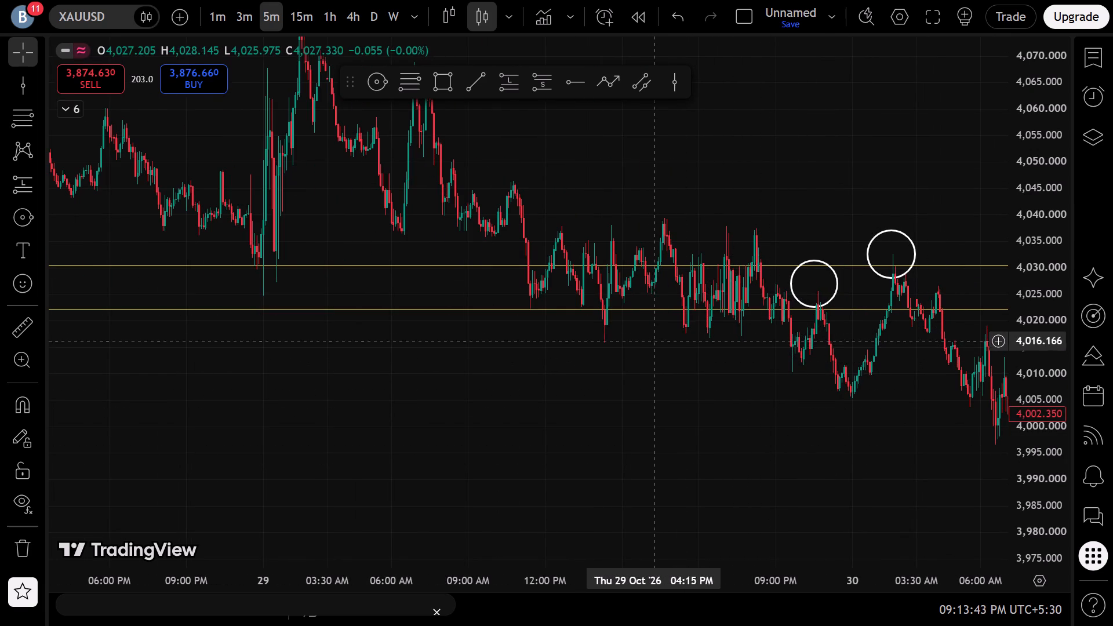
pyautogui.scroll(4, 658, 338)
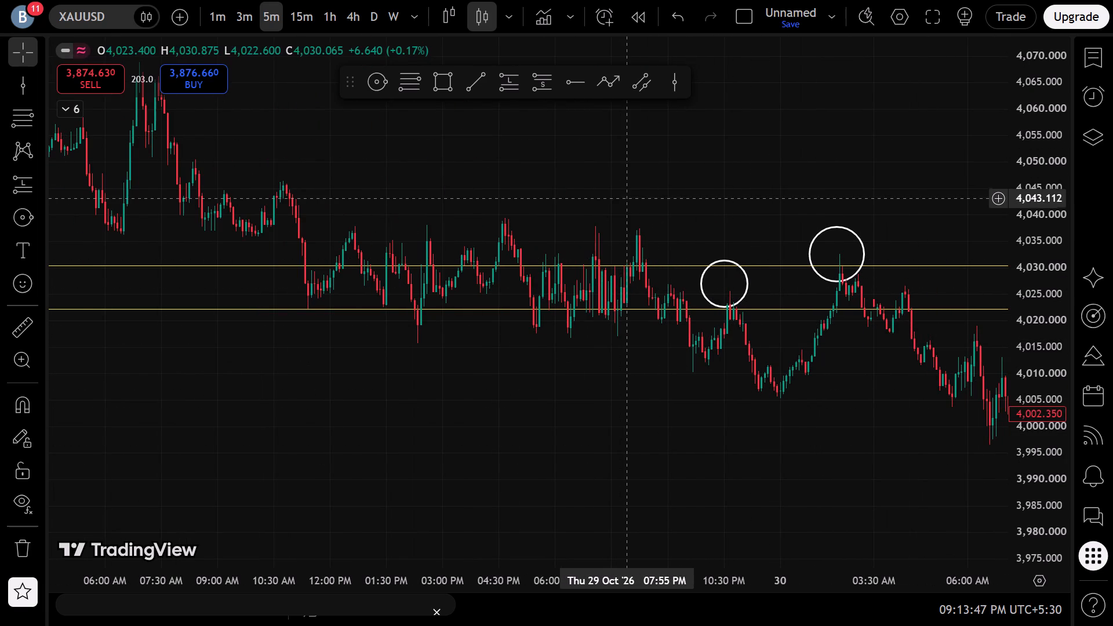
pyautogui.click(444, 83)
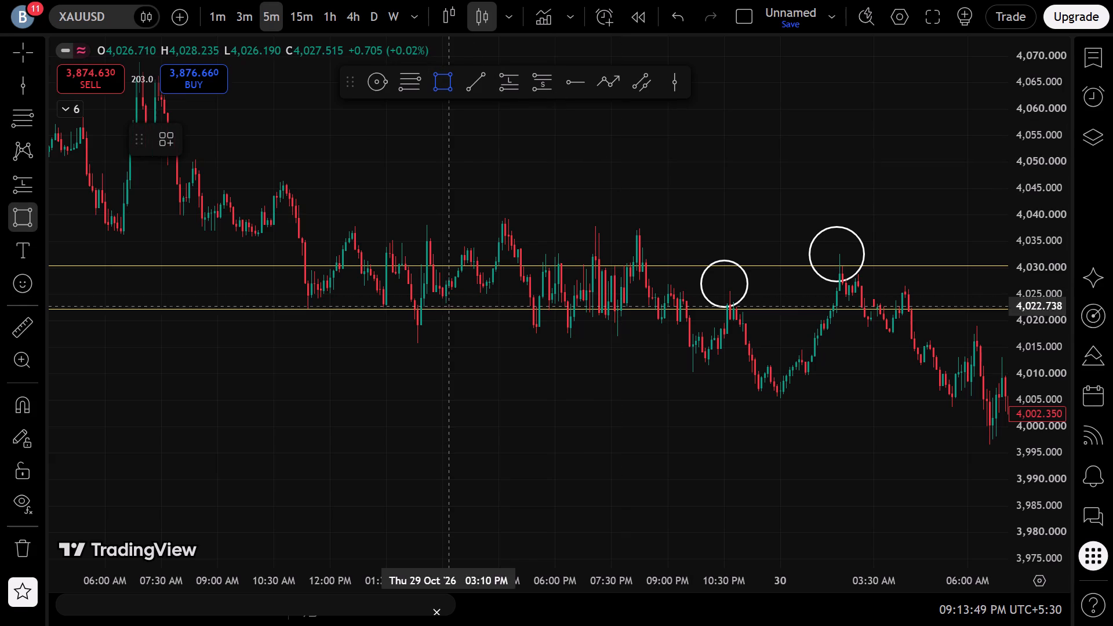
pyautogui.click(477, 340)
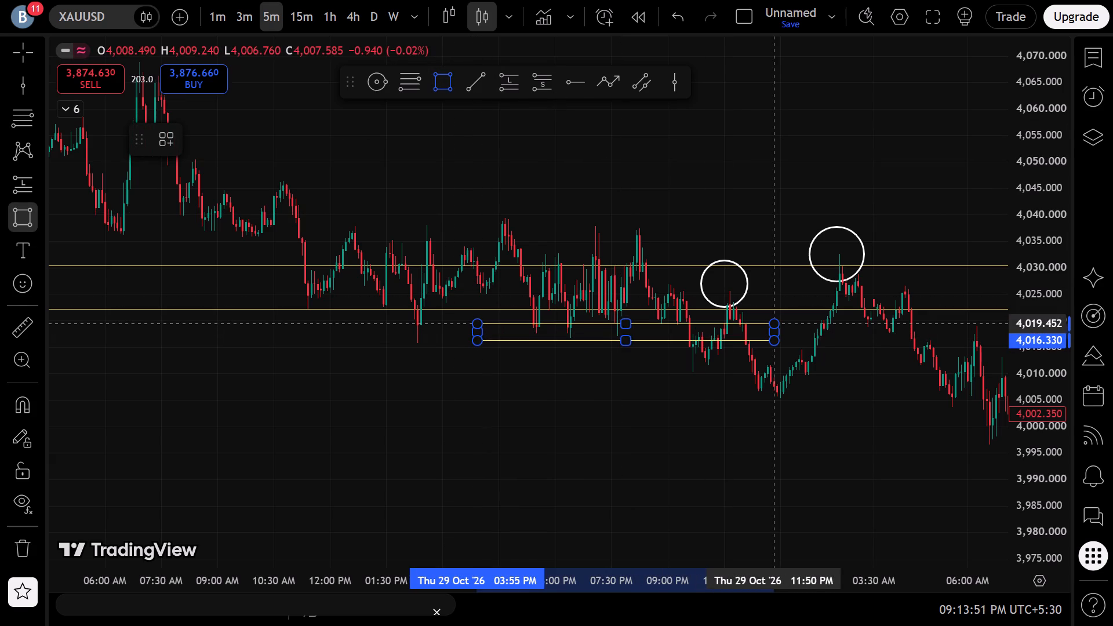
pyautogui.click(775, 323)
pyautogui.click(656, 399)
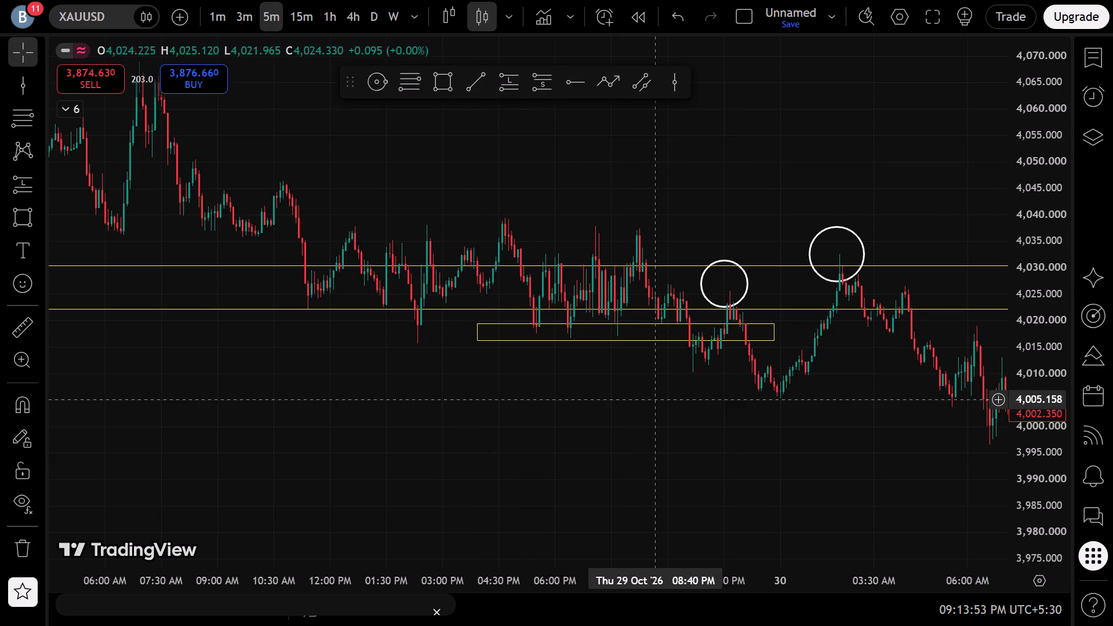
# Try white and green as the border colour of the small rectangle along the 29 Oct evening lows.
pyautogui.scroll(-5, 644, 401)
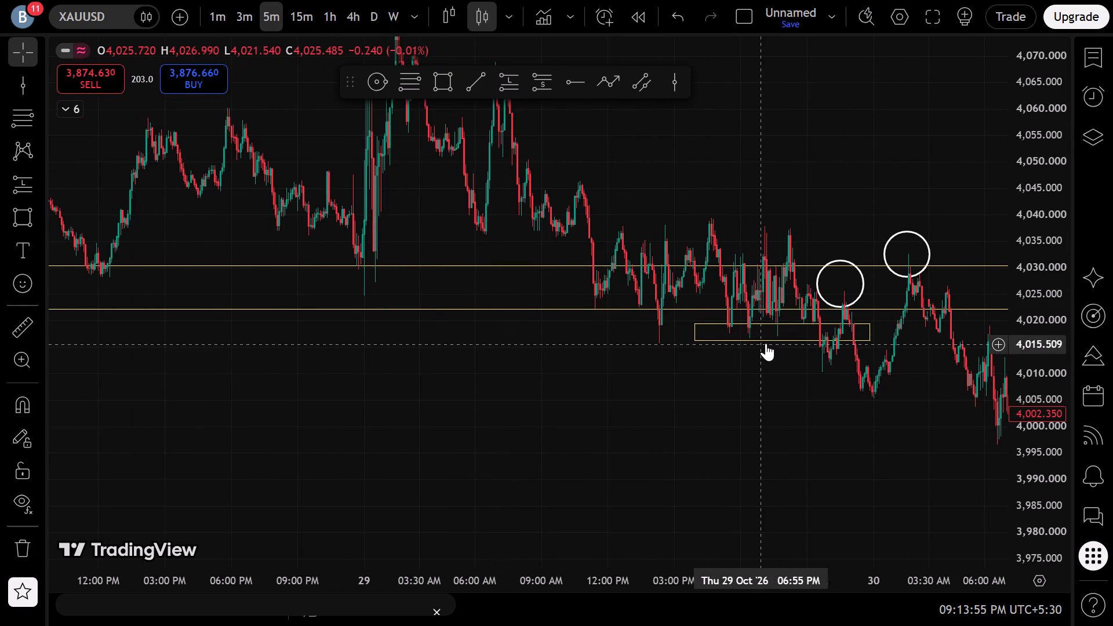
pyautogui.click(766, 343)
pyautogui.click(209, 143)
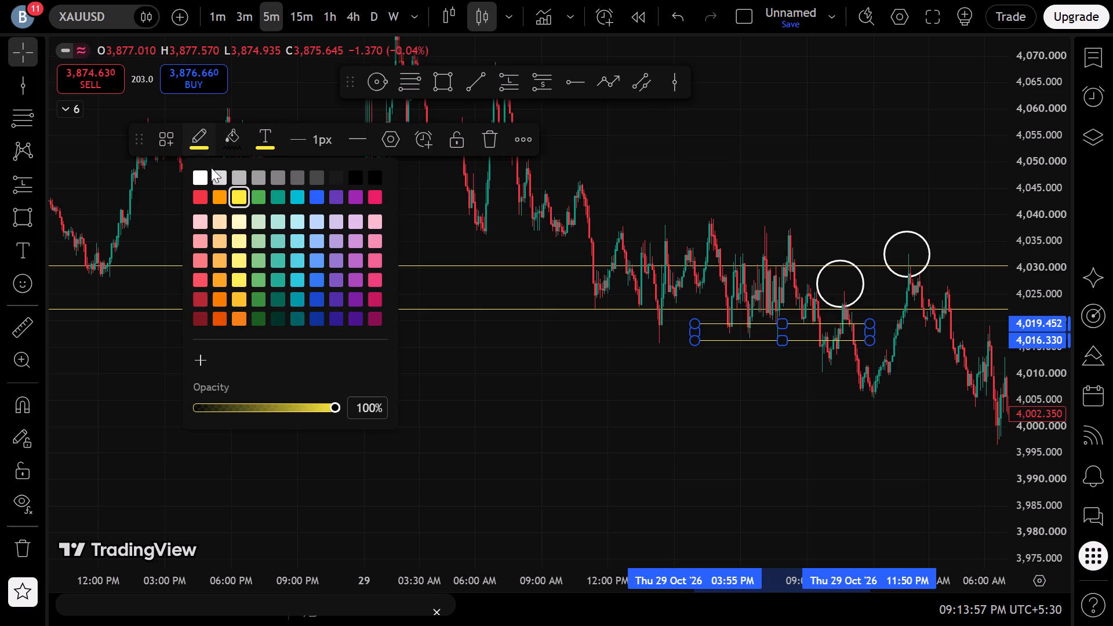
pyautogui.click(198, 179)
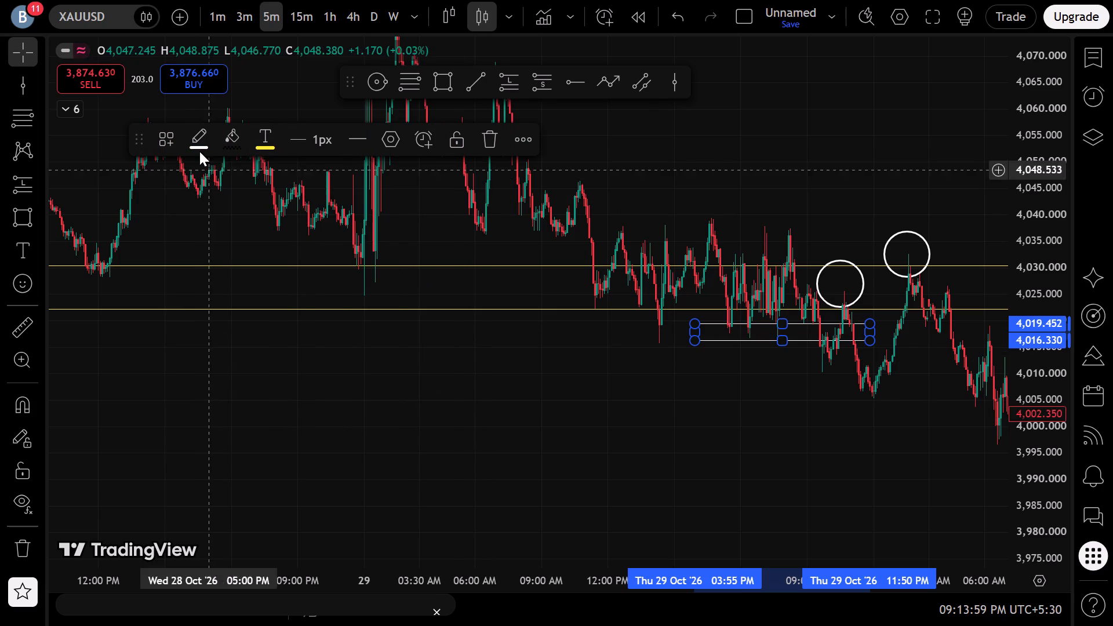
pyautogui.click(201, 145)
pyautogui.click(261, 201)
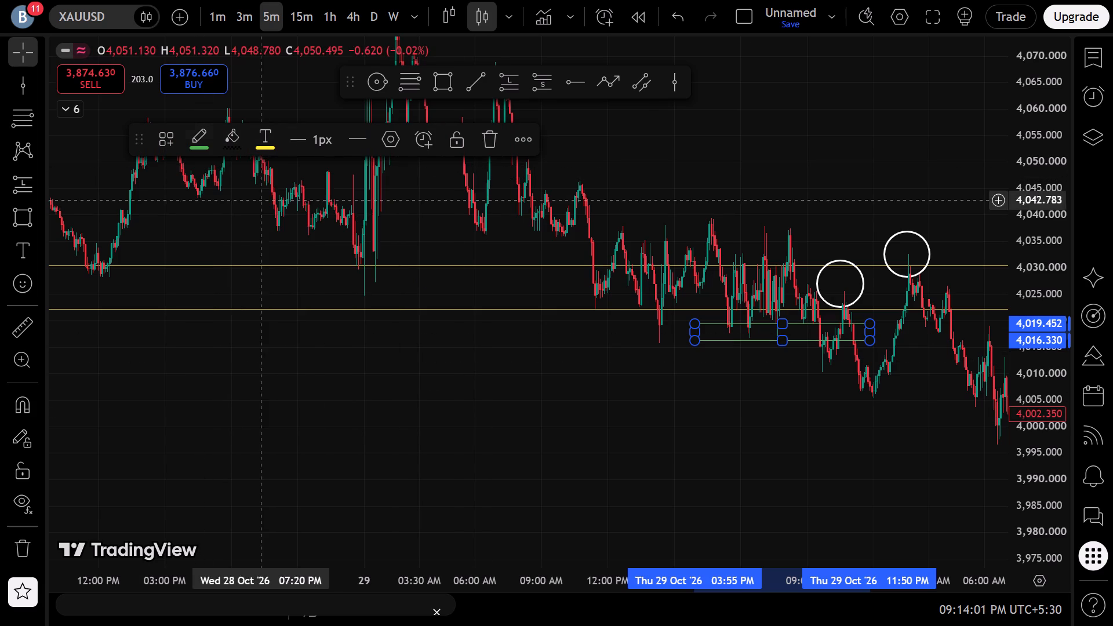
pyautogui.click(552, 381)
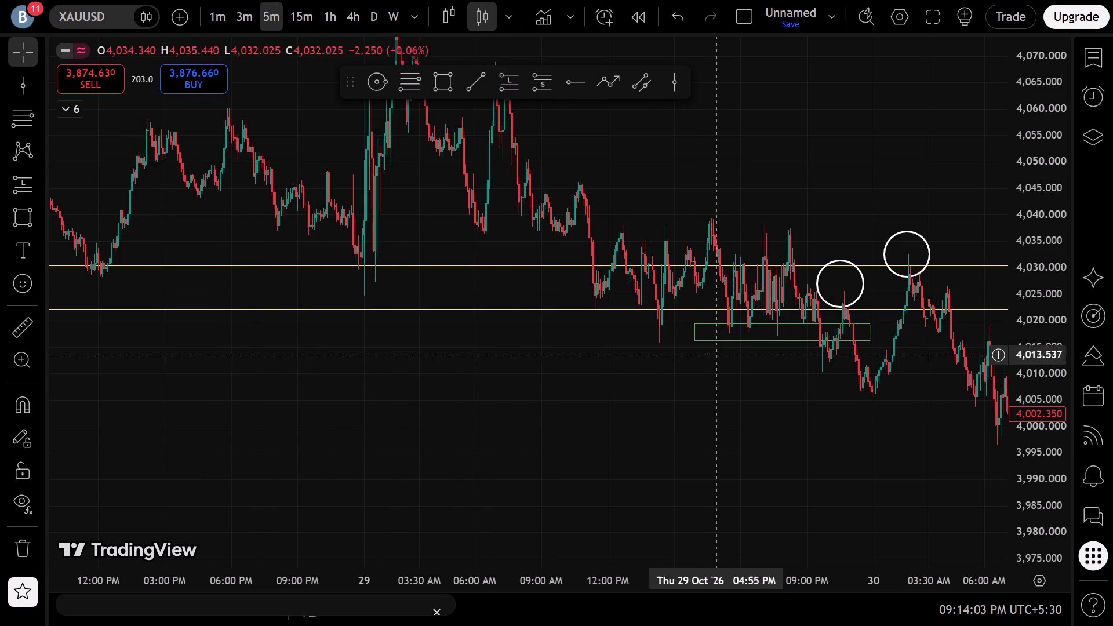
# Set the border colour of the small rectangle along the 29 Oct evening lows to light pink.
pyautogui.click(734, 344)
pyautogui.click(739, 340)
pyautogui.click(206, 145)
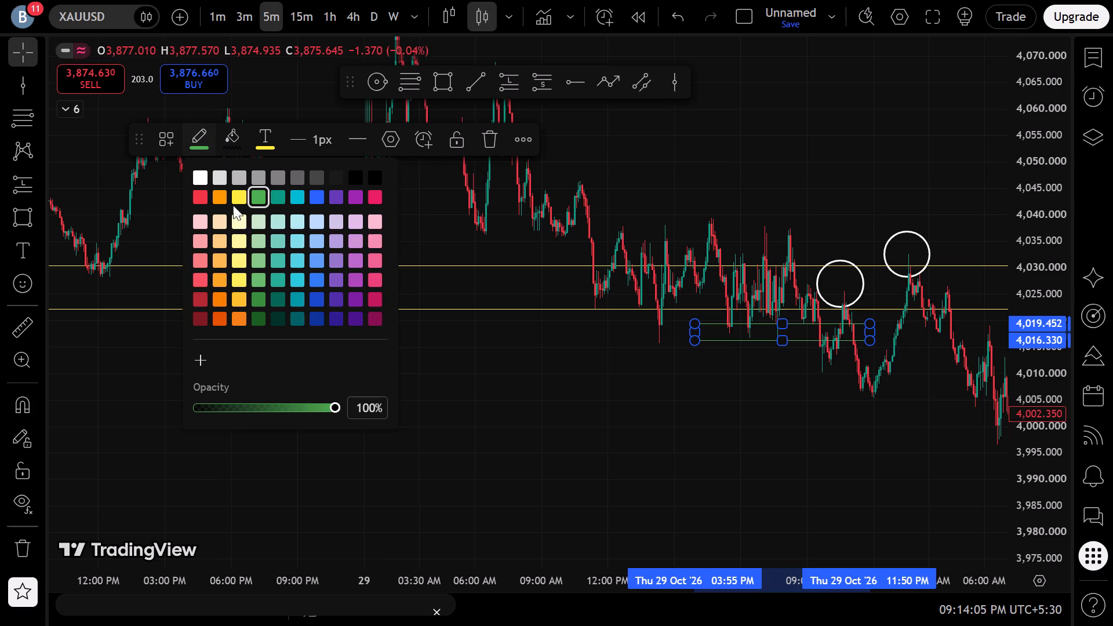
pyautogui.click(379, 246)
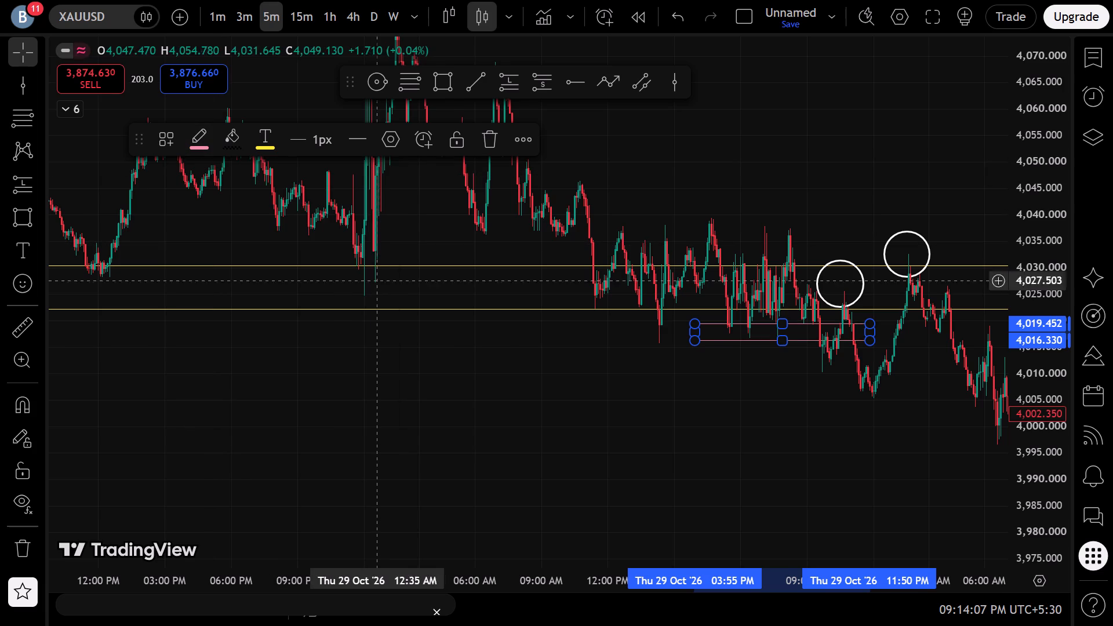
pyautogui.click(387, 344)
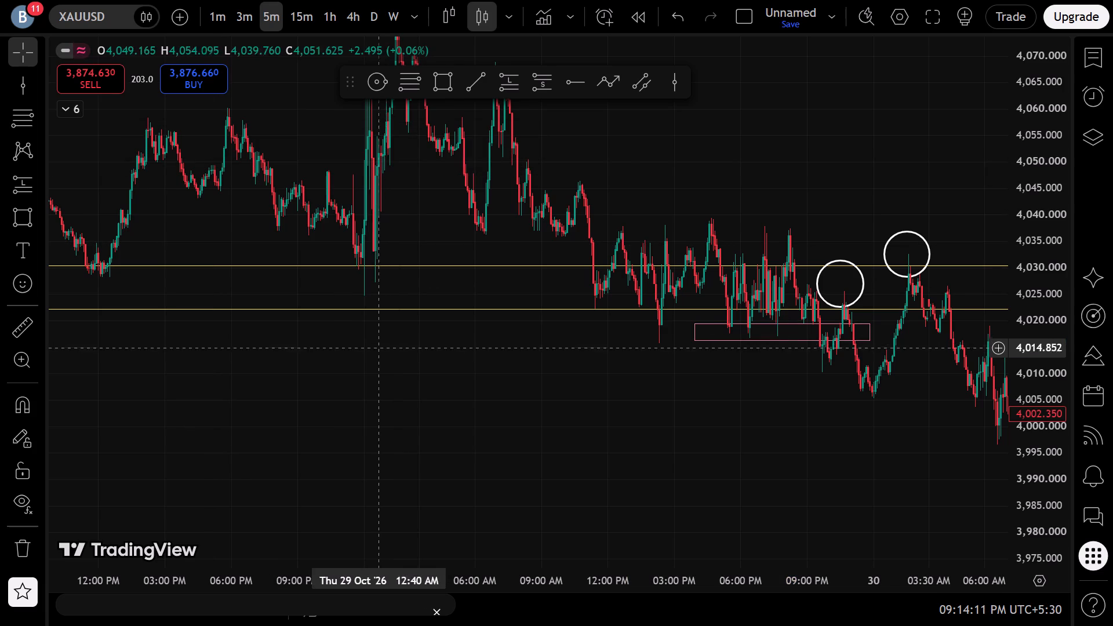
# Draw a pink rectangle along the 29 Oct morning lows, from 05:20 AM to about 02:25 PM, about 4,035.7 to 4,038.
pyautogui.scroll(-4, 514, 347)
pyautogui.moveTo(771, 165); pyautogui.dragTo(775, 203)
pyautogui.scroll(9, 759, 225)
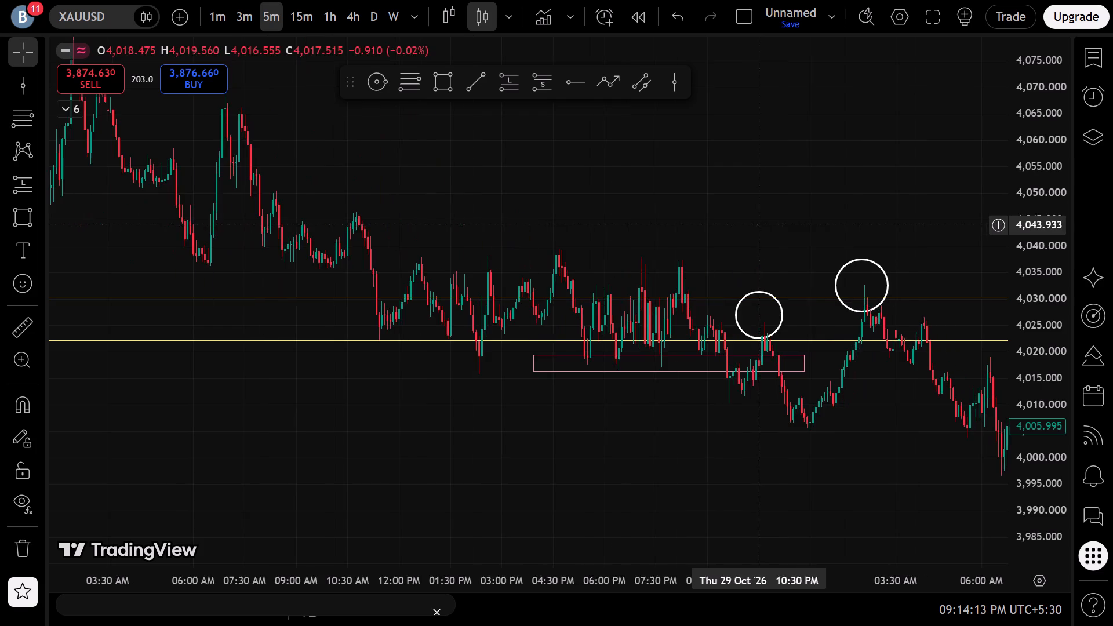
pyautogui.moveTo(541, 203); pyautogui.dragTo(701, 238)
pyautogui.click(438, 80)
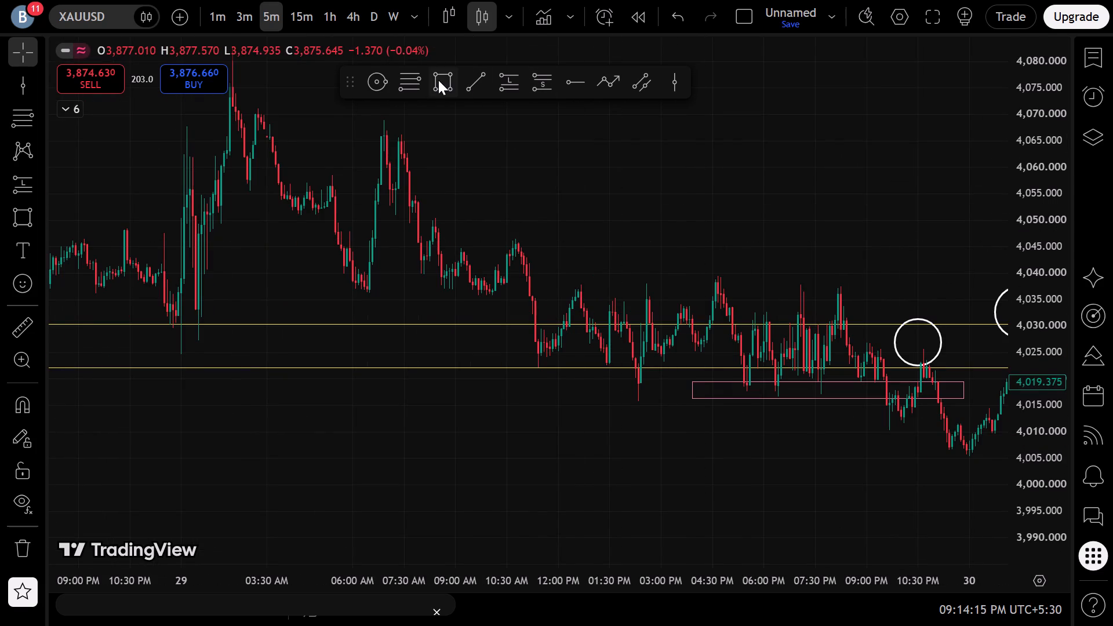
pyautogui.click(331, 296)
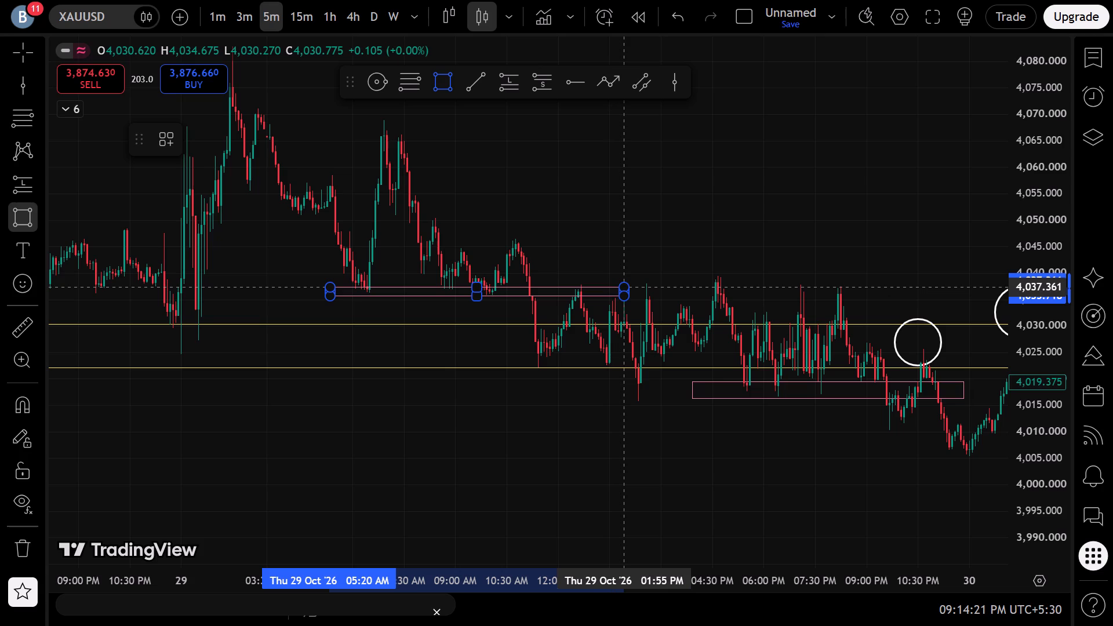
pyautogui.click(642, 283)
pyautogui.click(516, 326)
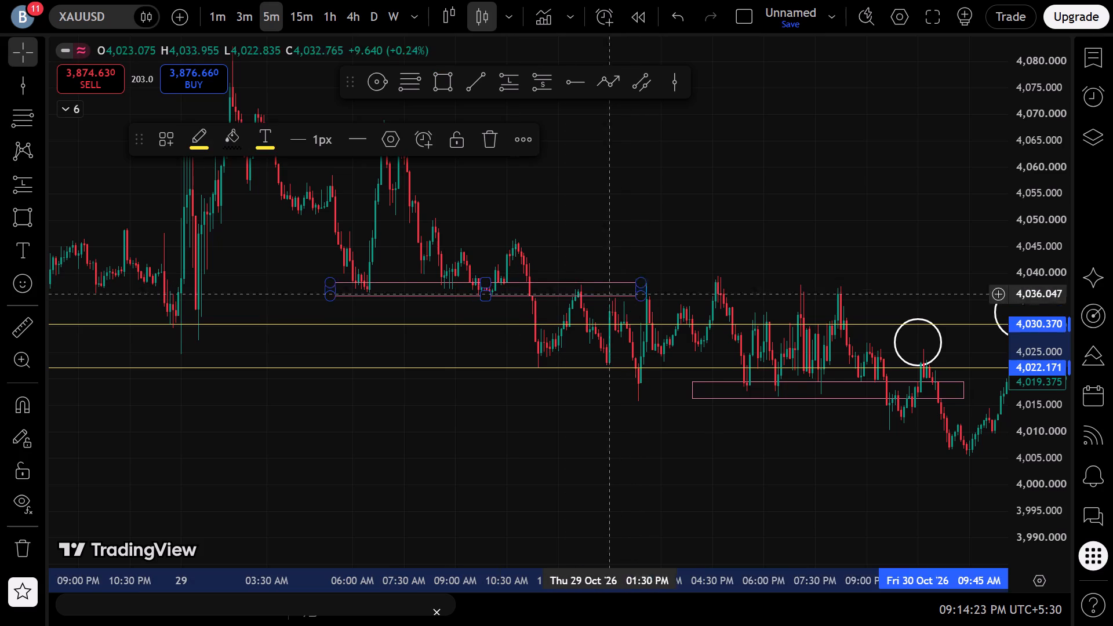
# Examine the 5-minute price action from late 29 Oct through the 30 Oct decline, looking for the next price zone.
pyautogui.moveTo(839, 234); pyautogui.dragTo(199, 149)
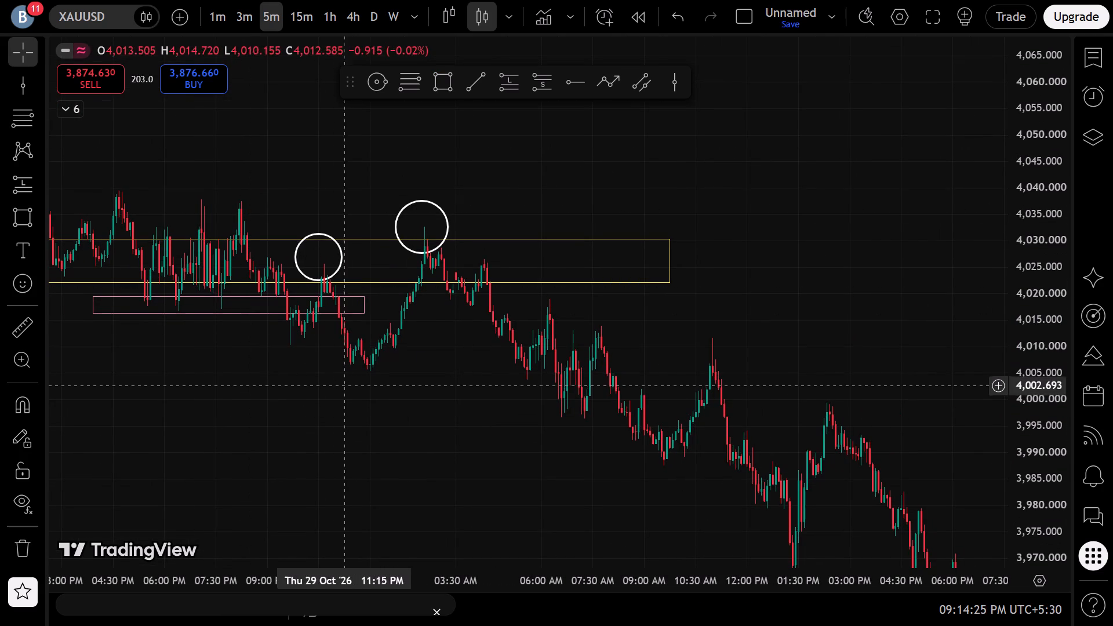
pyautogui.scroll(-1, 369, 376)
pyautogui.moveTo(499, 441); pyautogui.dragTo(344, 296)
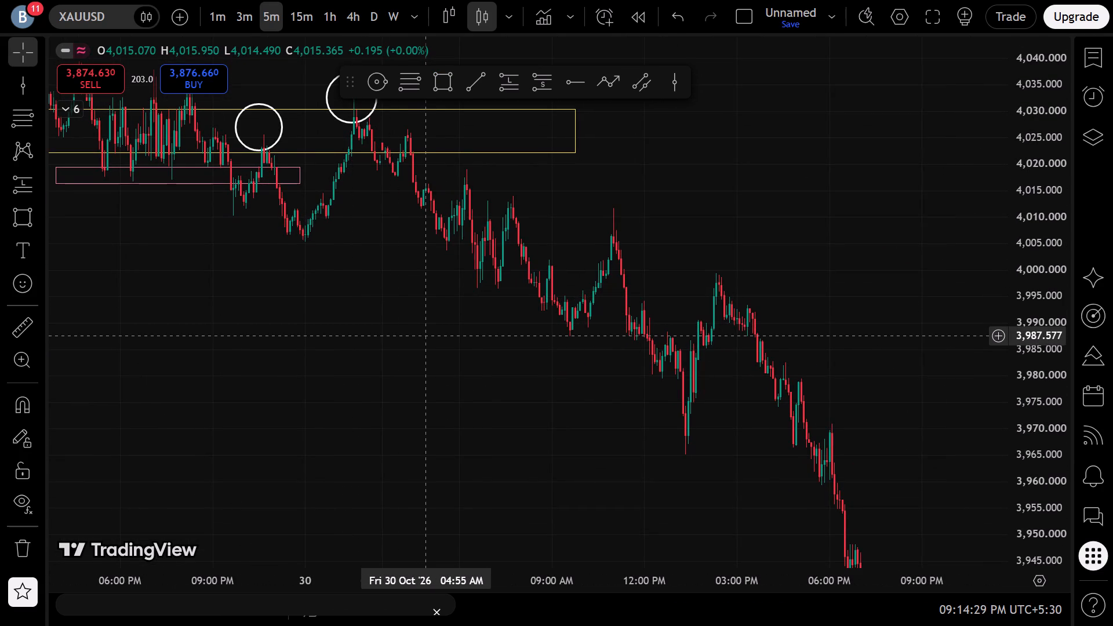
pyautogui.moveTo(427, 336); pyautogui.dragTo(479, 391)
pyautogui.moveTo(500, 395); pyautogui.dragTo(242, 217)
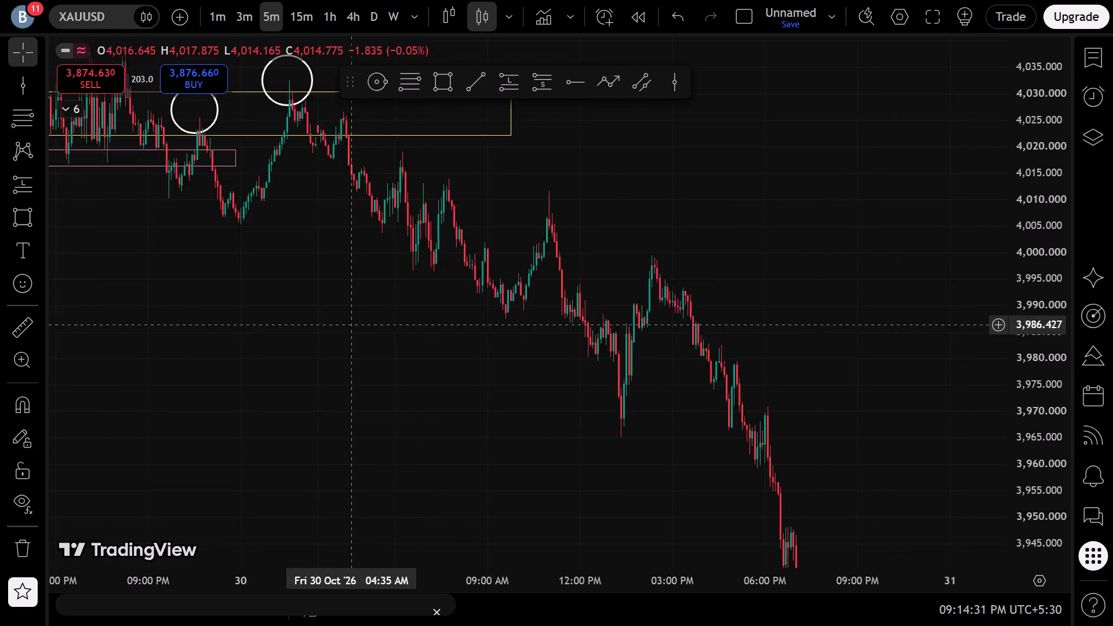
pyautogui.moveTo(242, 217); pyautogui.dragTo(205, 156)
pyautogui.moveTo(500, 435); pyautogui.dragTo(430, 53)
pyautogui.moveTo(443, 152); pyautogui.dragTo(1024, 625)
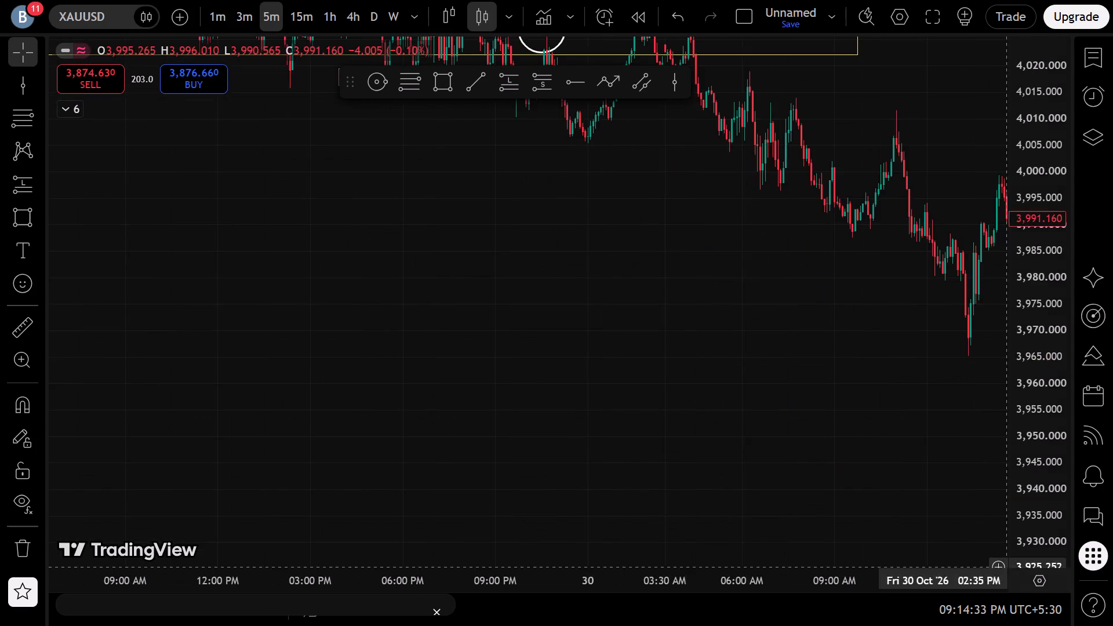
# Examine the 5-minute price action across 28 and 29 Oct for further price zones.
pyautogui.moveTo(545, 221); pyautogui.dragTo(593, 564)
pyautogui.moveTo(370, 424); pyautogui.dragTo(838, 477)
pyautogui.scroll(-2, 838, 475)
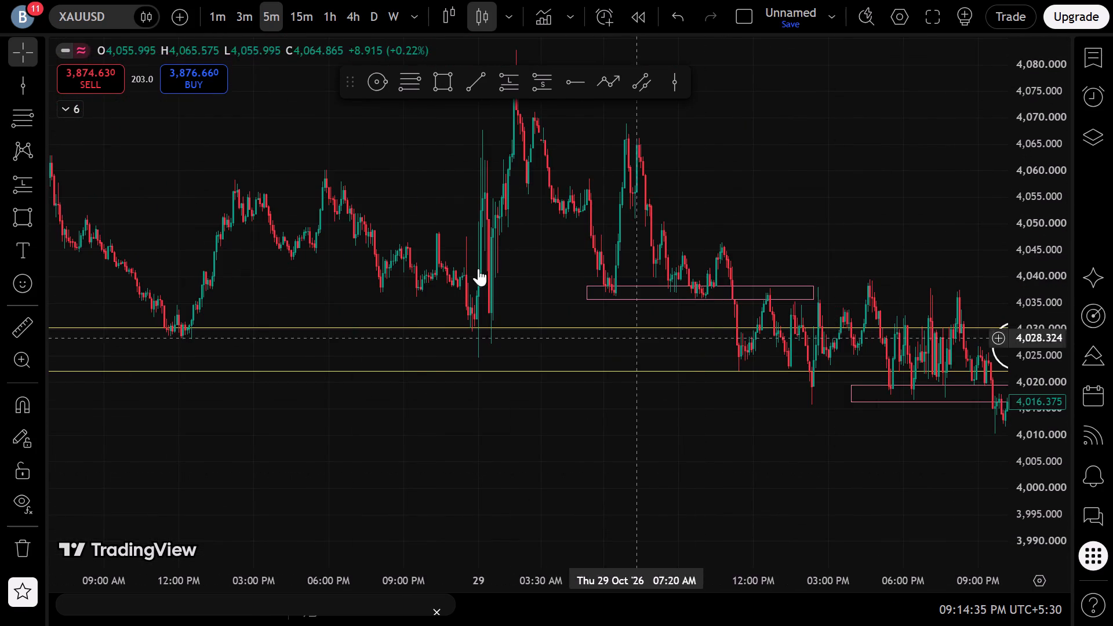
pyautogui.moveTo(427, 253); pyautogui.dragTo(700, 218)
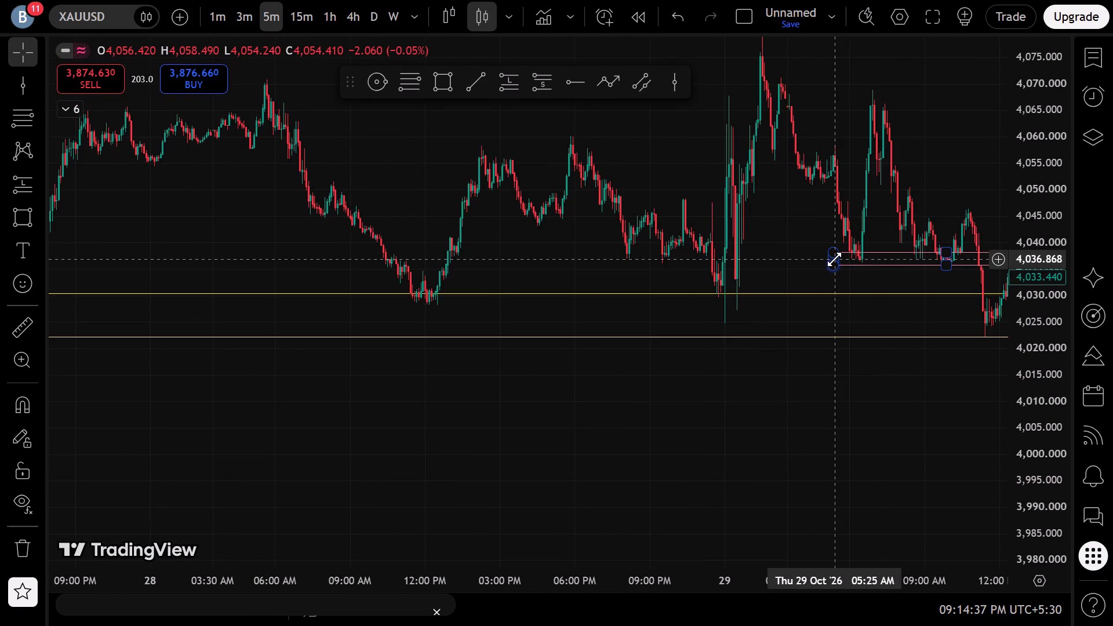
pyautogui.moveTo(376, 230); pyautogui.dragTo(699, 335)
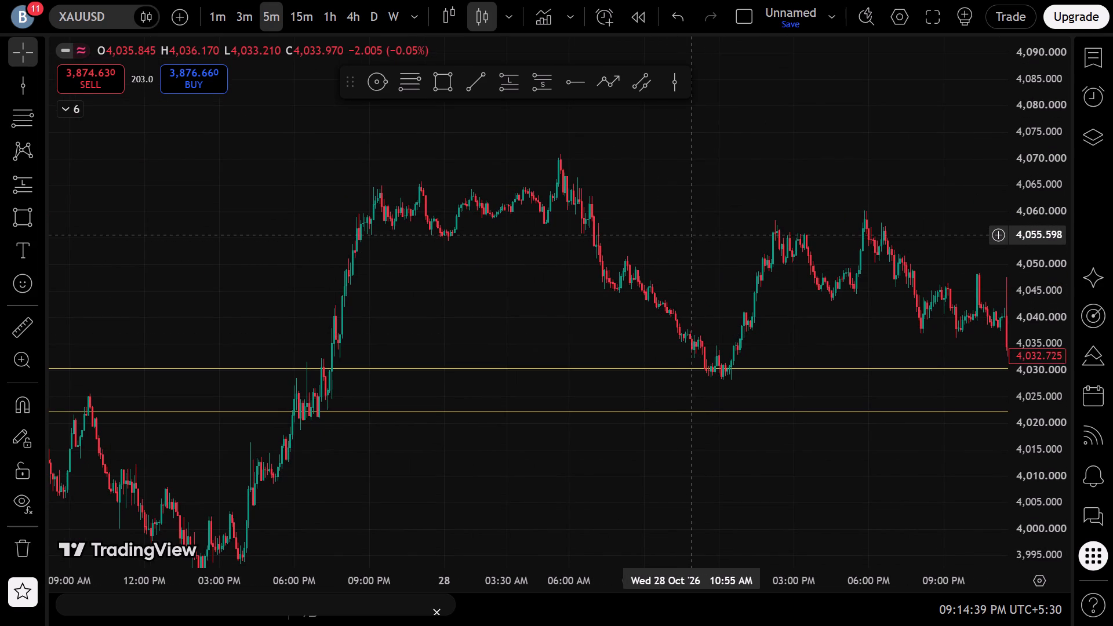
pyautogui.moveTo(702, 230); pyautogui.dragTo(405, 228)
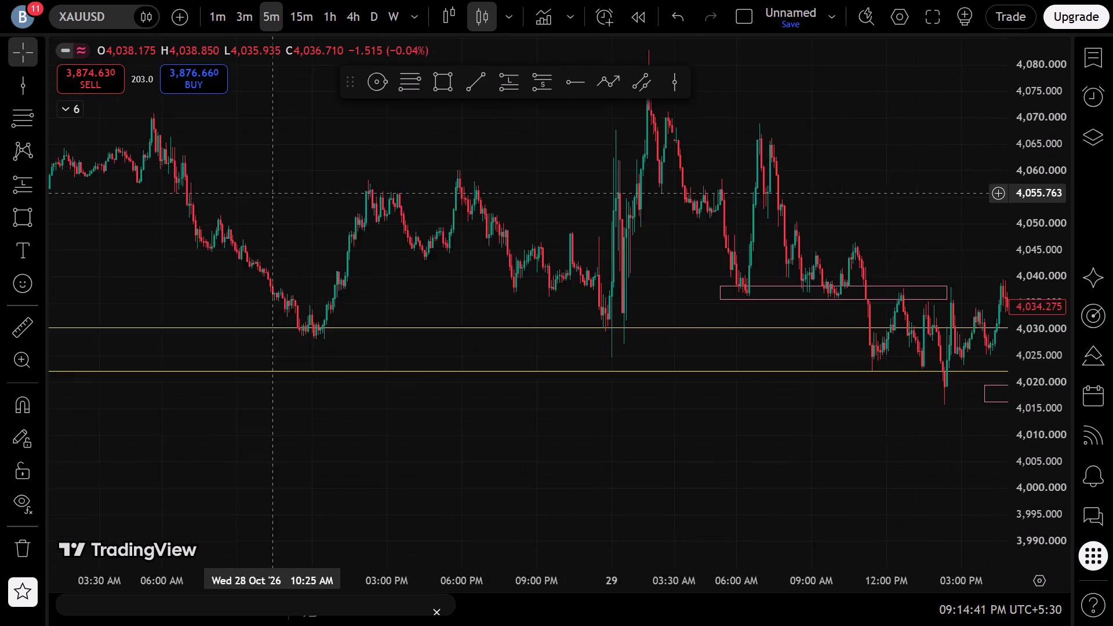
pyautogui.moveTo(405, 228); pyautogui.dragTo(580, 257)
pyautogui.moveTo(520, 260); pyautogui.dragTo(832, 195)
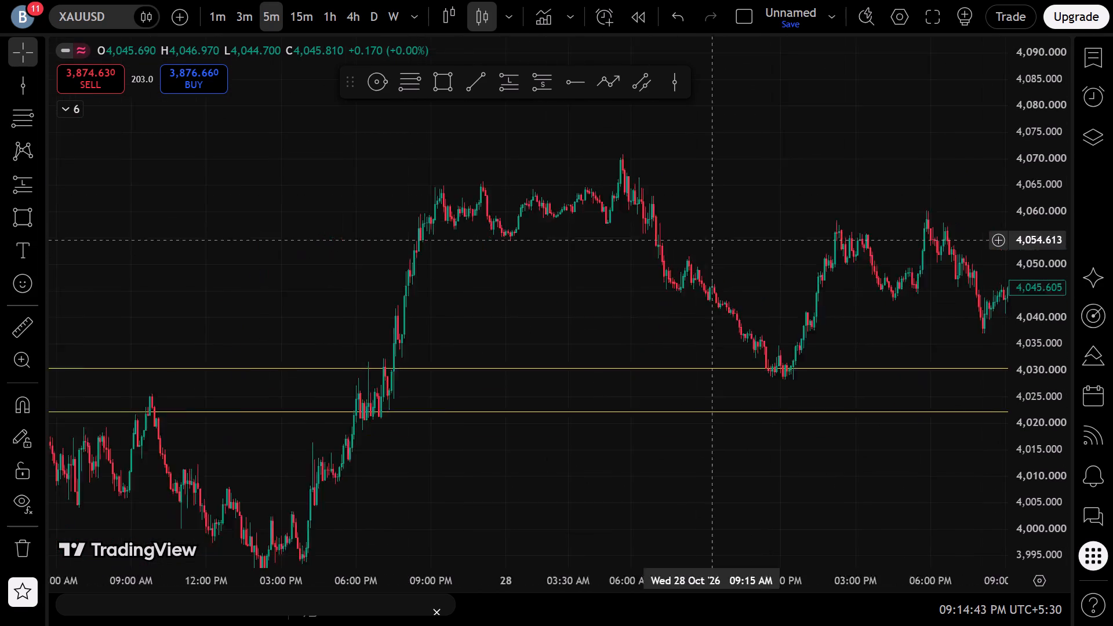
pyautogui.moveTo(832, 195); pyautogui.dragTo(861, 187)
# Draw a pink rectangle along the 27 Oct lows, from 01:45 AM to about 02:00 PM, about 4,004 to 4,007.
pyautogui.scroll(-4, 631, 293)
pyautogui.moveTo(294, 458); pyautogui.dragTo(653, 400)
pyautogui.scroll(6, 652, 401)
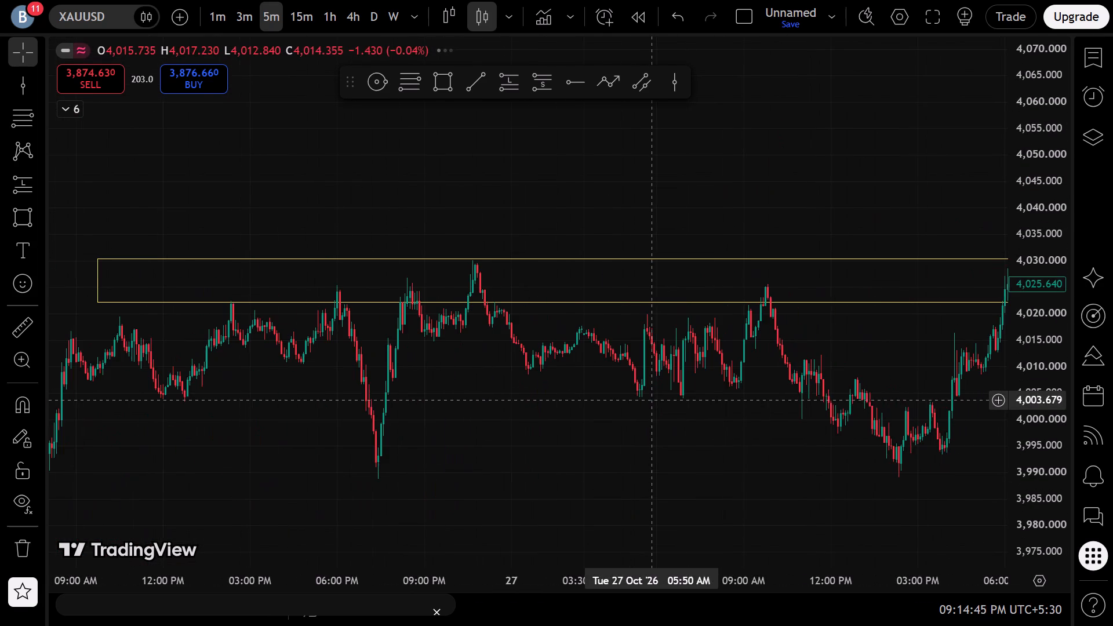
pyautogui.moveTo(690, 395); pyautogui.dragTo(519, 355)
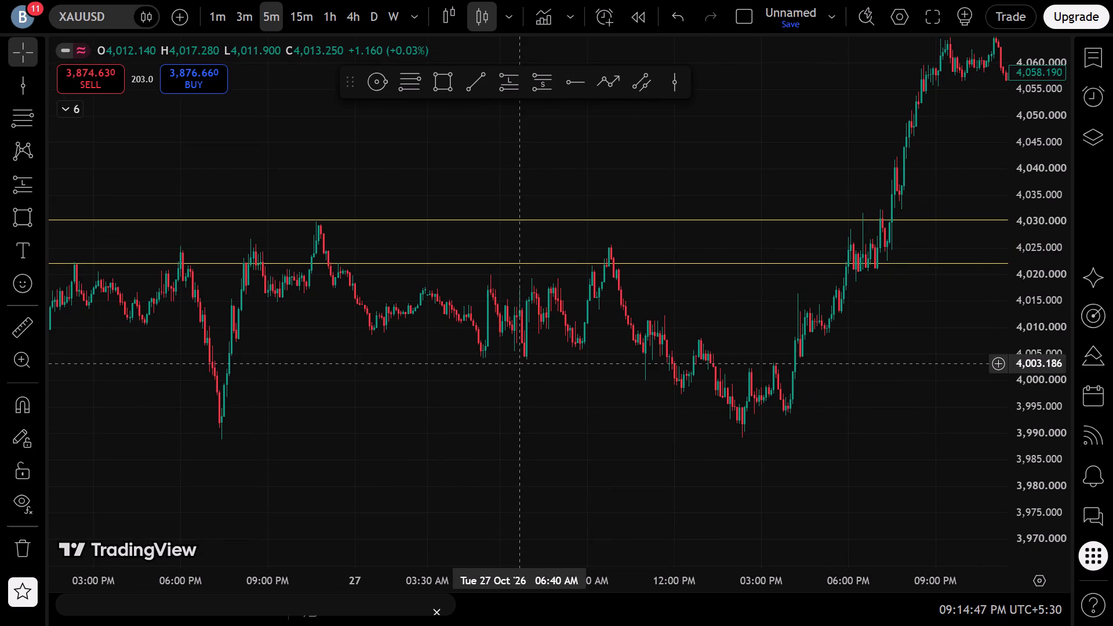
pyautogui.click(456, 83)
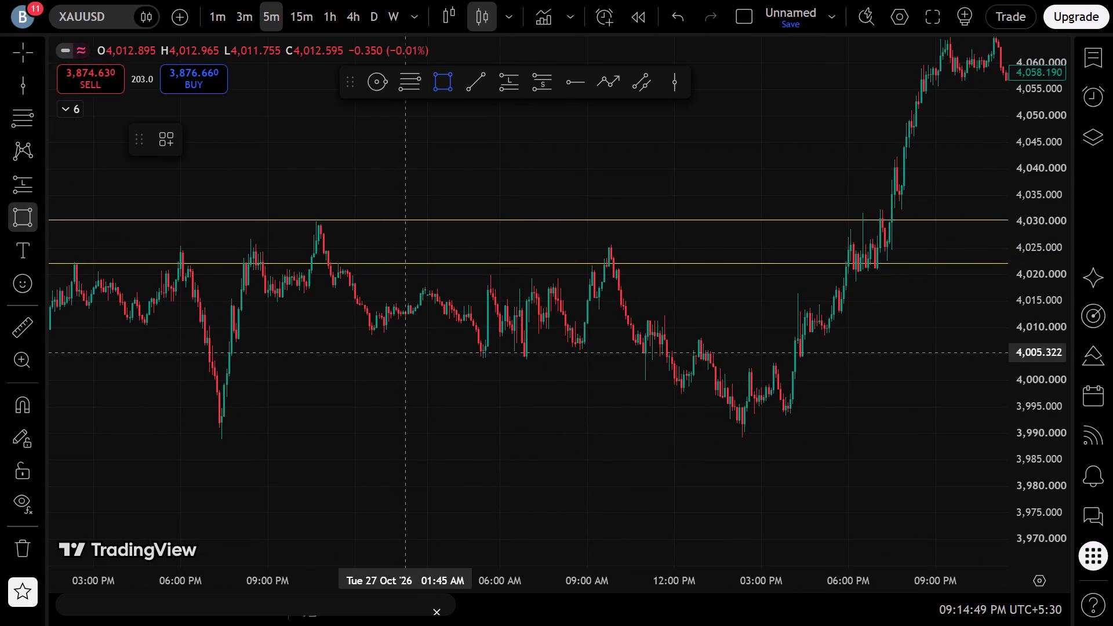
pyautogui.click(405, 358)
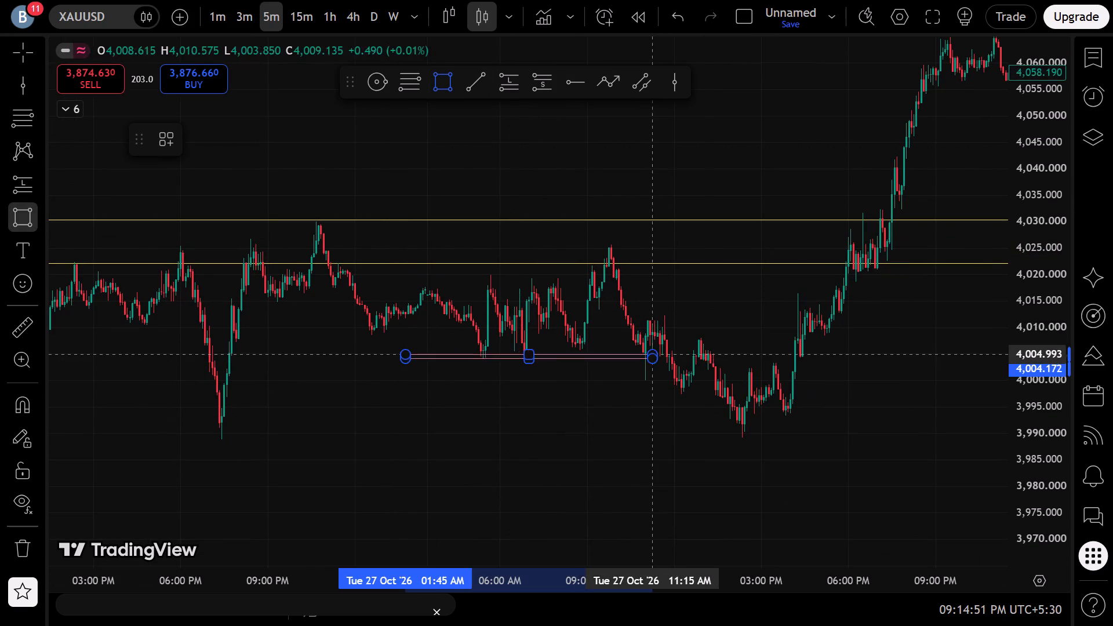
pyautogui.click(729, 342)
pyautogui.click(428, 385)
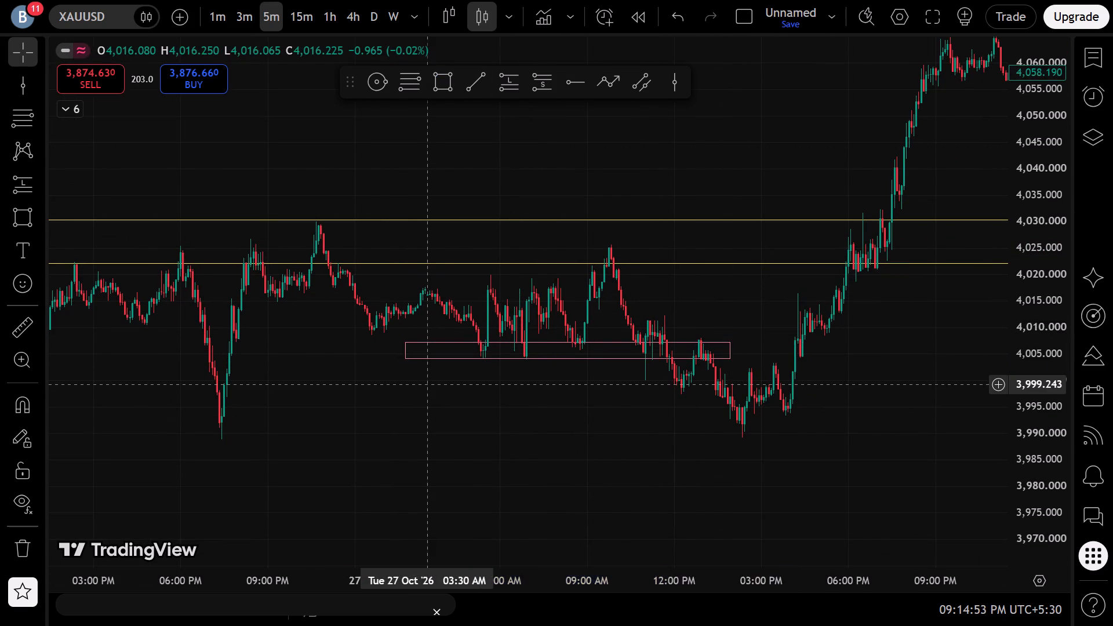
# Draw a pink rectangle along the 23–26 Oct lows, from 23 Oct 08:05 PM to 26 Oct 07:10 AM, about 3,991.7 to 3,994.5.
pyautogui.scroll(-4, 428, 385)
pyautogui.moveTo(292, 363); pyautogui.dragTo(754, 345)
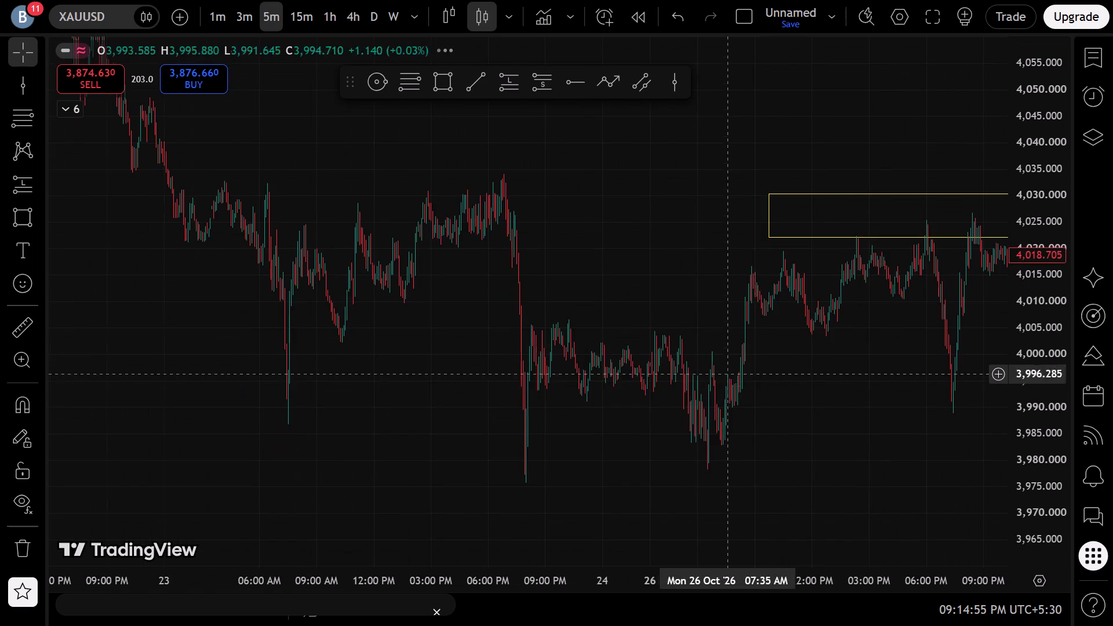
pyautogui.moveTo(462, 397); pyautogui.dragTo(736, 358)
pyautogui.scroll(11, 720, 359)
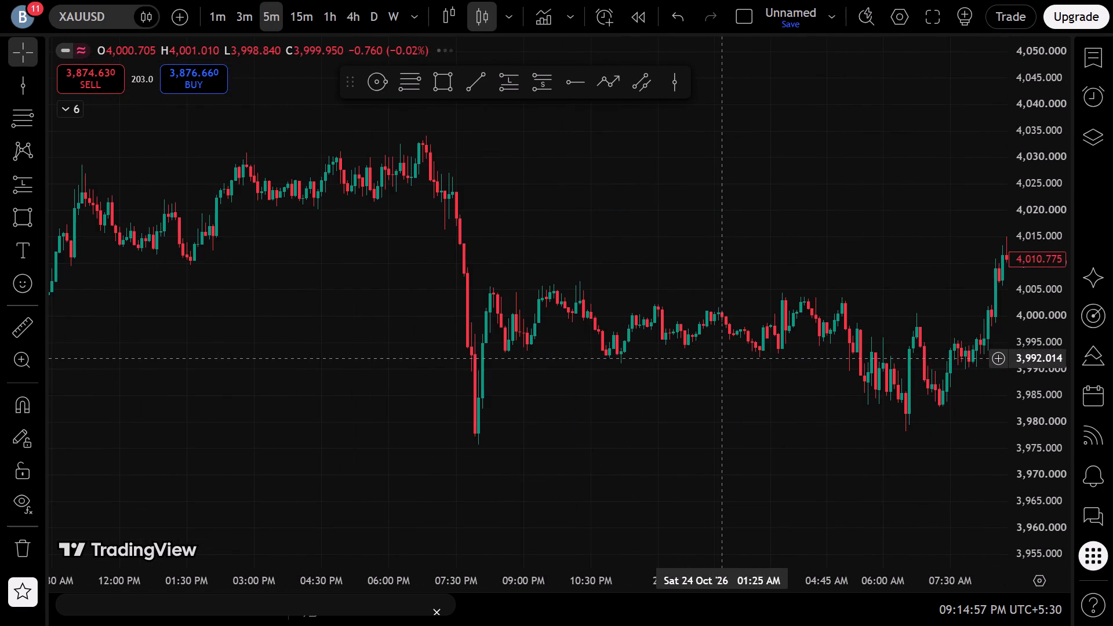
pyautogui.moveTo(696, 372); pyautogui.dragTo(364, 347)
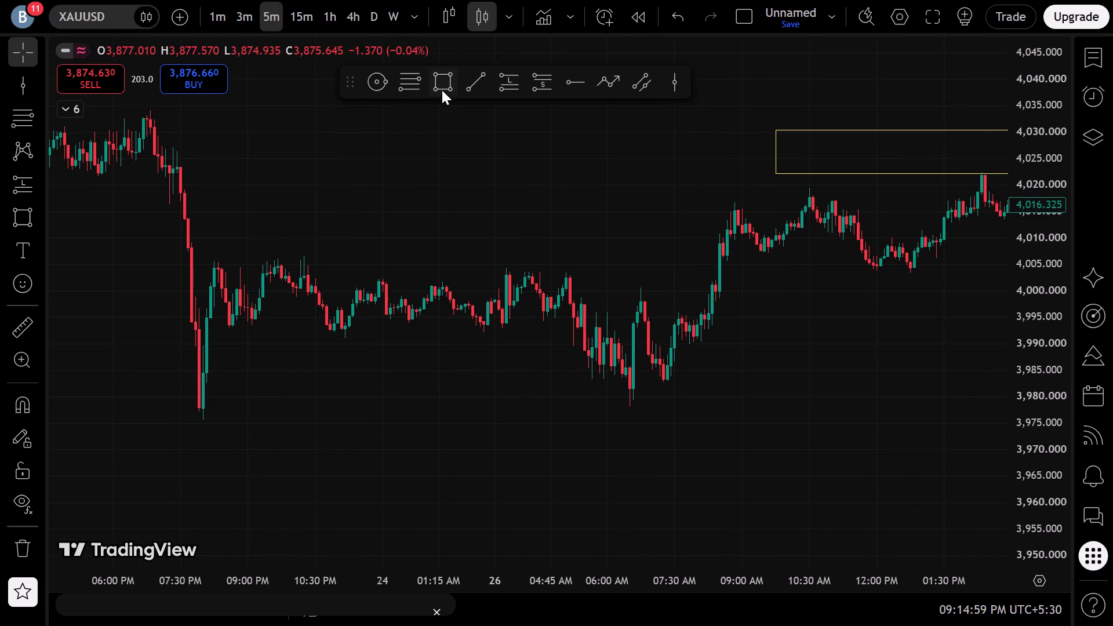
pyautogui.click(442, 90)
pyautogui.click(206, 335)
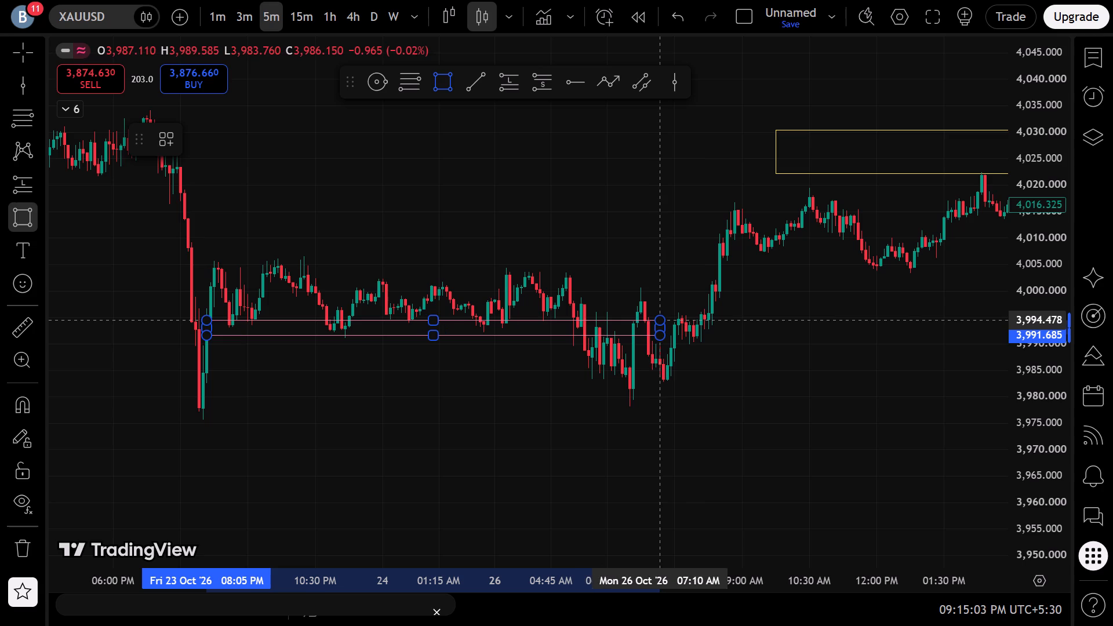
pyautogui.click(659, 320)
pyautogui.click(443, 395)
# Examine the 5-minute price action on 23 Oct, before the evening drop, for another price zone.
pyautogui.scroll(-3, 430, 395)
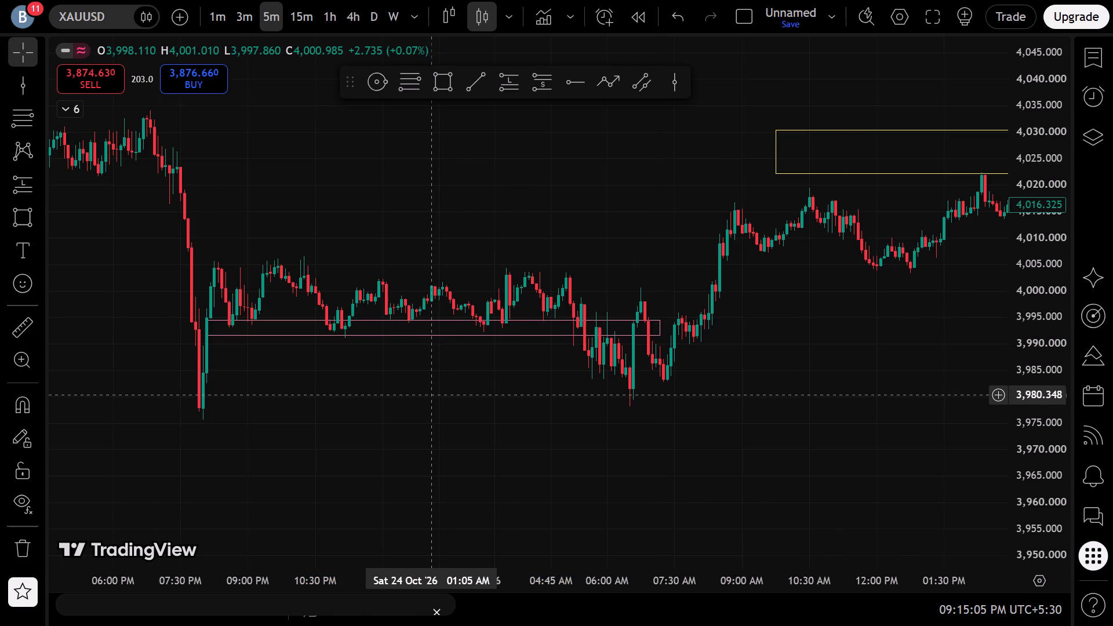
pyautogui.scroll(-1, 430, 395)
pyautogui.moveTo(372, 348); pyautogui.dragTo(672, 489)
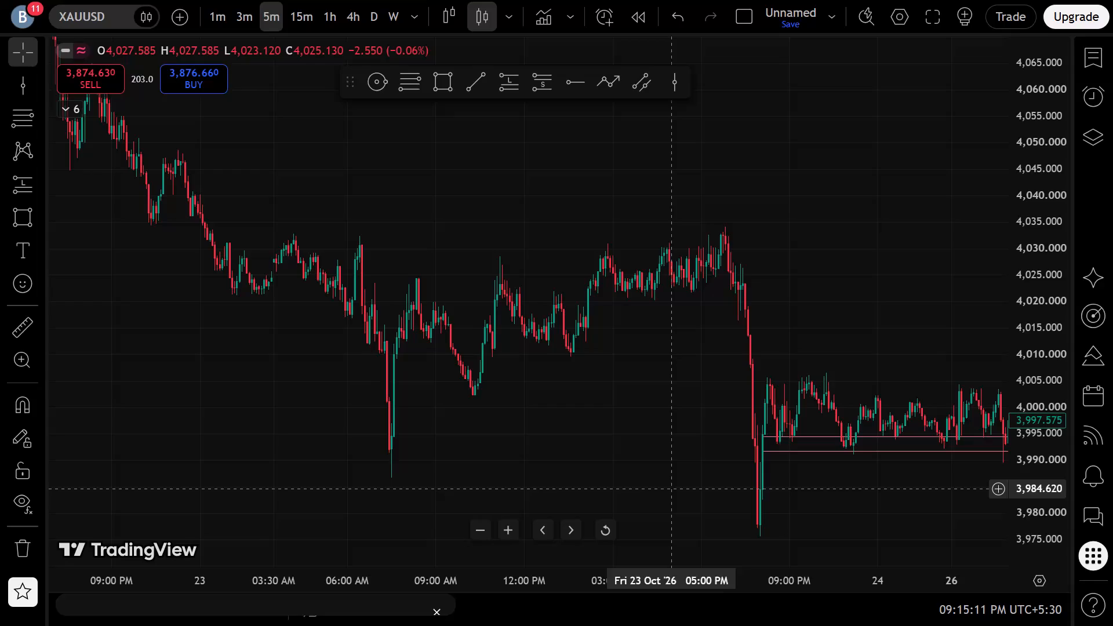
pyautogui.scroll(-3, 628, 474)
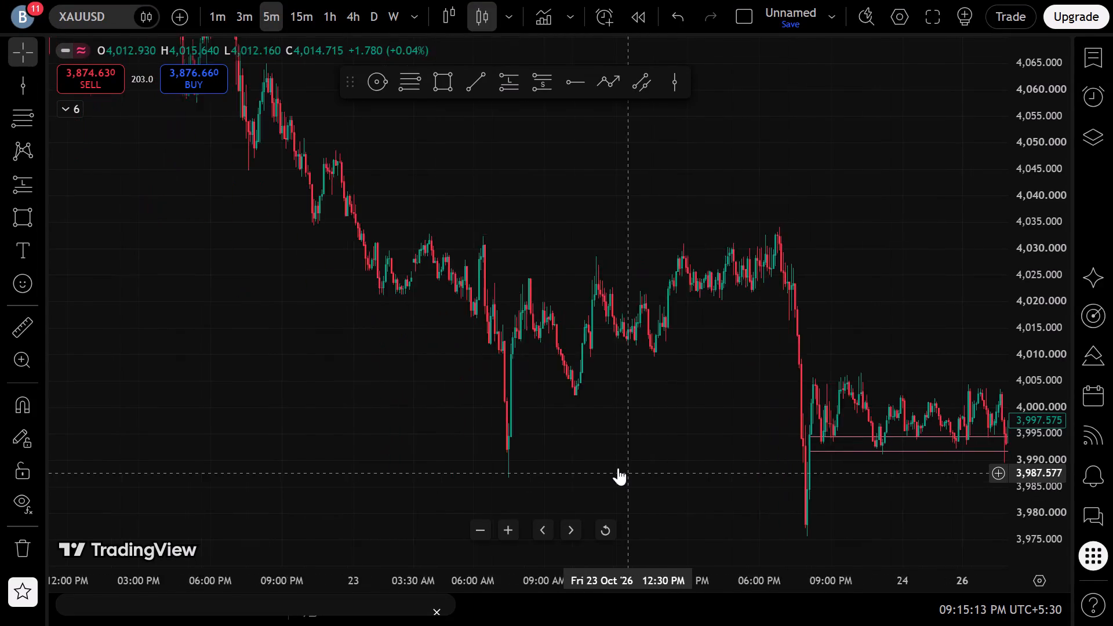
pyautogui.scroll(-2, 618, 468)
pyautogui.moveTo(443, 324); pyautogui.dragTo(552, 488)
pyautogui.scroll(11, 556, 490)
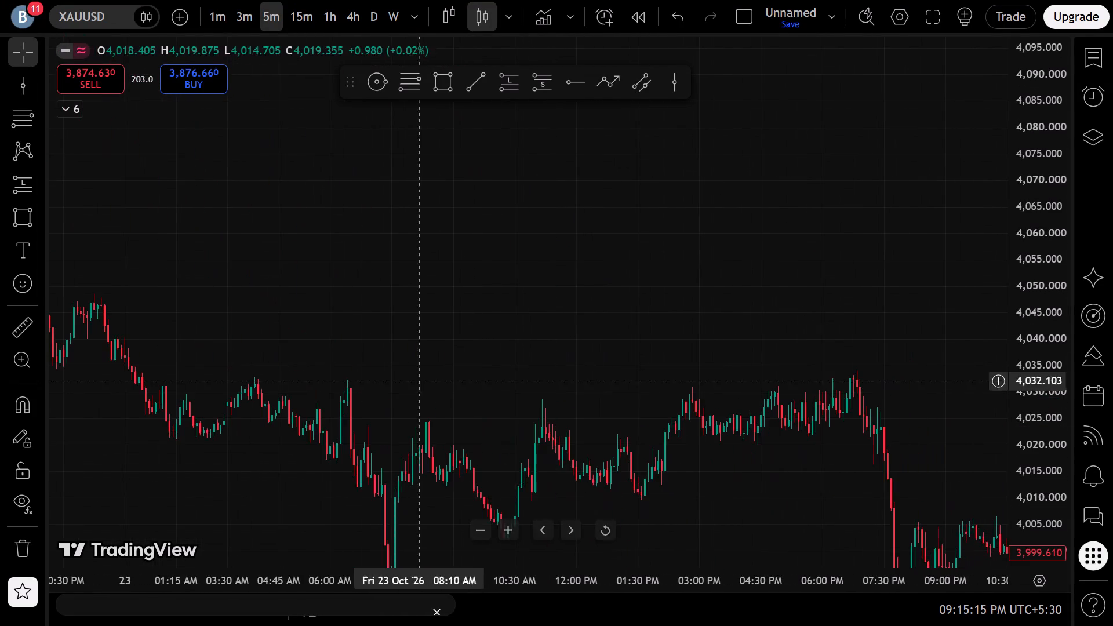
pyautogui.moveTo(397, 357); pyautogui.dragTo(609, 381)
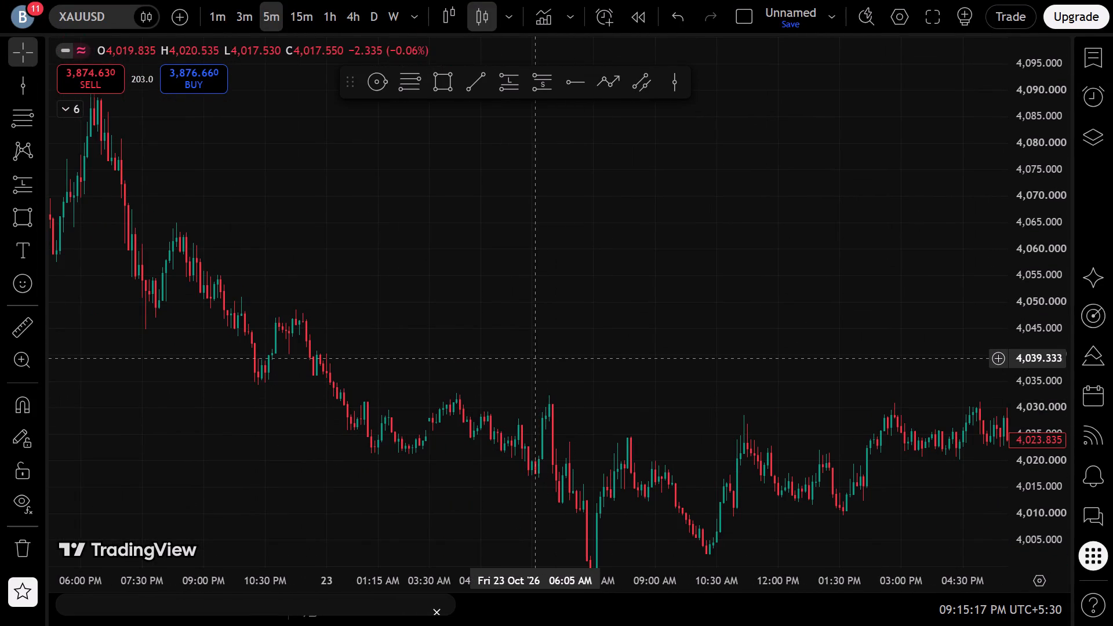
# Examine the 5-minute price action across 21 and 22 Oct for another price zone.
pyautogui.scroll(-4, 600, 315)
pyautogui.moveTo(590, 256); pyautogui.dragTo(974, 493)
pyautogui.moveTo(385, 279); pyautogui.dragTo(551, 453)
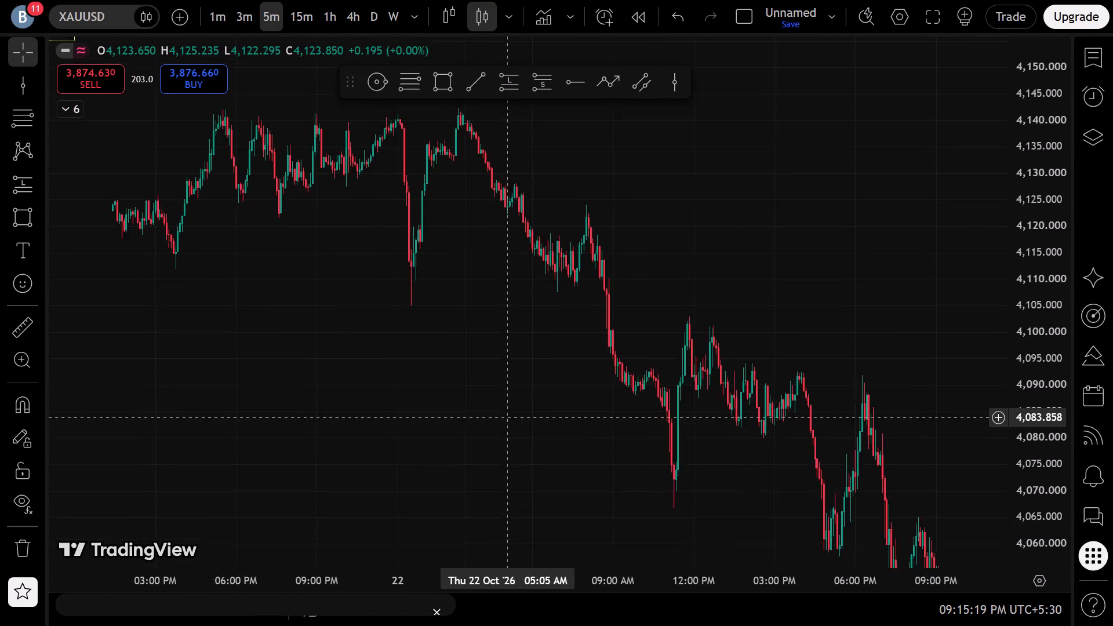
pyautogui.moveTo(401, 364); pyautogui.dragTo(745, 382)
pyautogui.scroll(4, 736, 380)
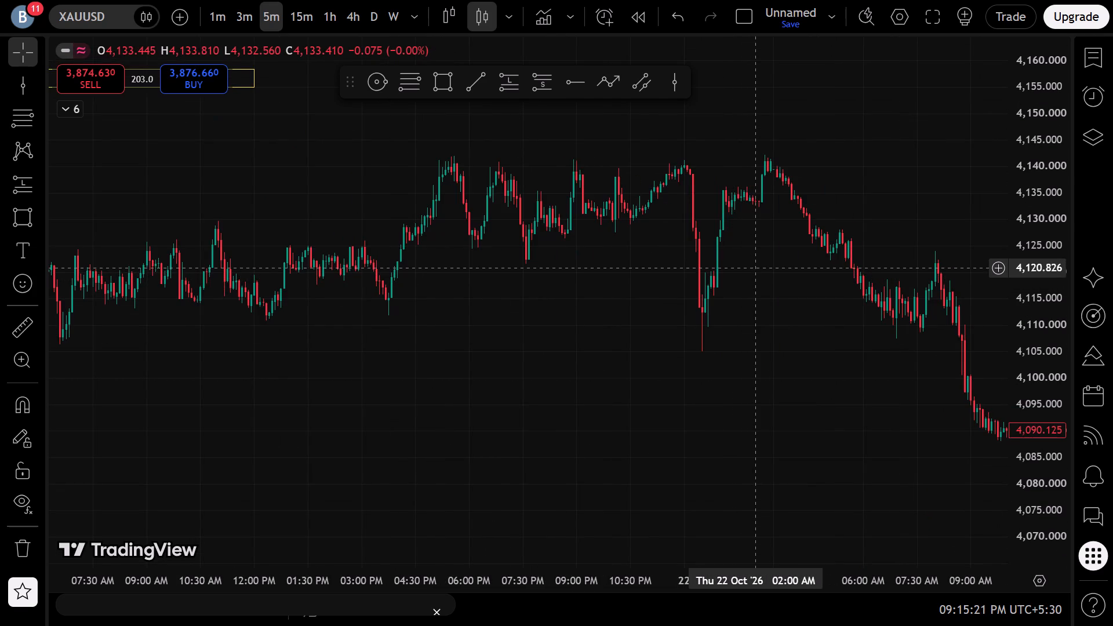
pyautogui.moveTo(750, 266); pyautogui.dragTo(533, 239)
pyautogui.scroll(-1, 533, 239)
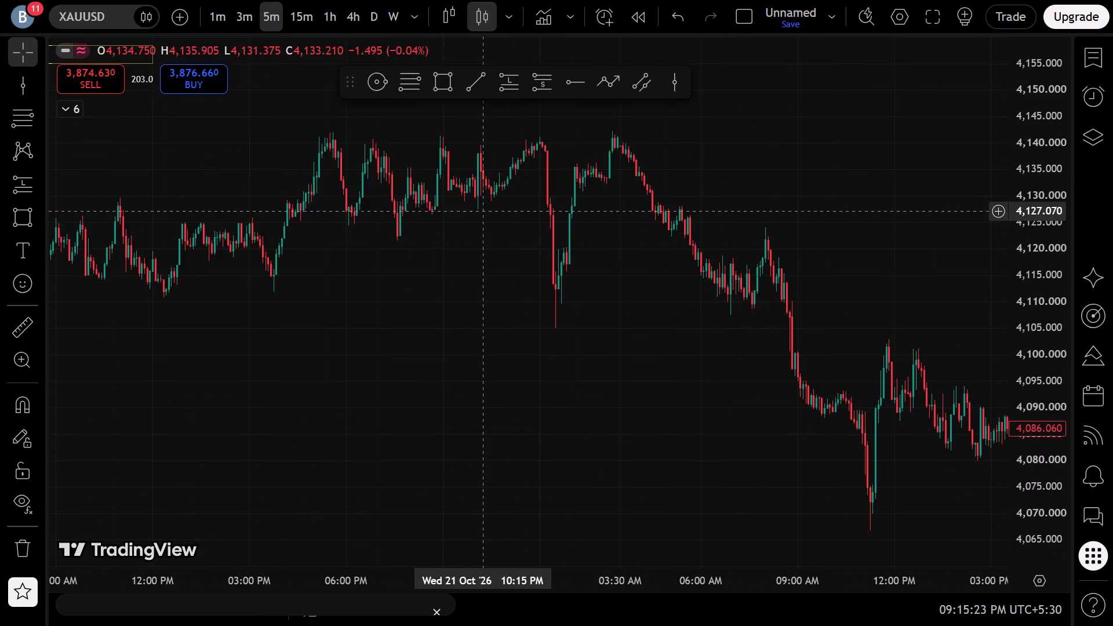
pyautogui.moveTo(449, 289); pyautogui.dragTo(839, 271)
pyautogui.scroll(-2, 676, 283)
pyautogui.moveTo(681, 268); pyautogui.dragTo(672, 263)
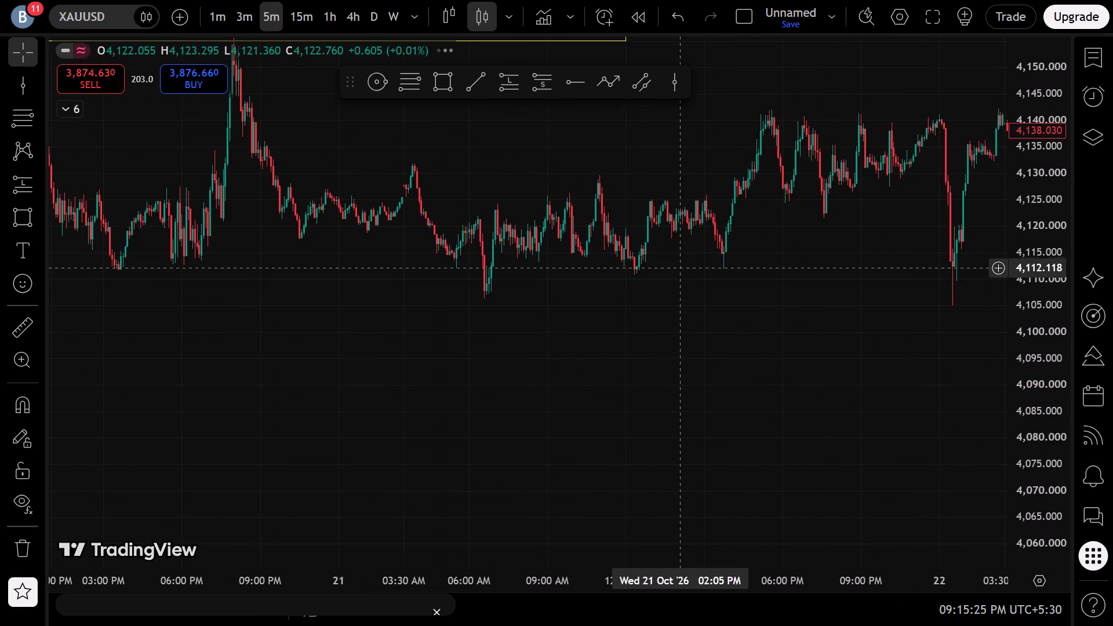
pyautogui.moveTo(672, 263); pyautogui.dragTo(235, 259)
pyautogui.scroll(-2, 256, 273)
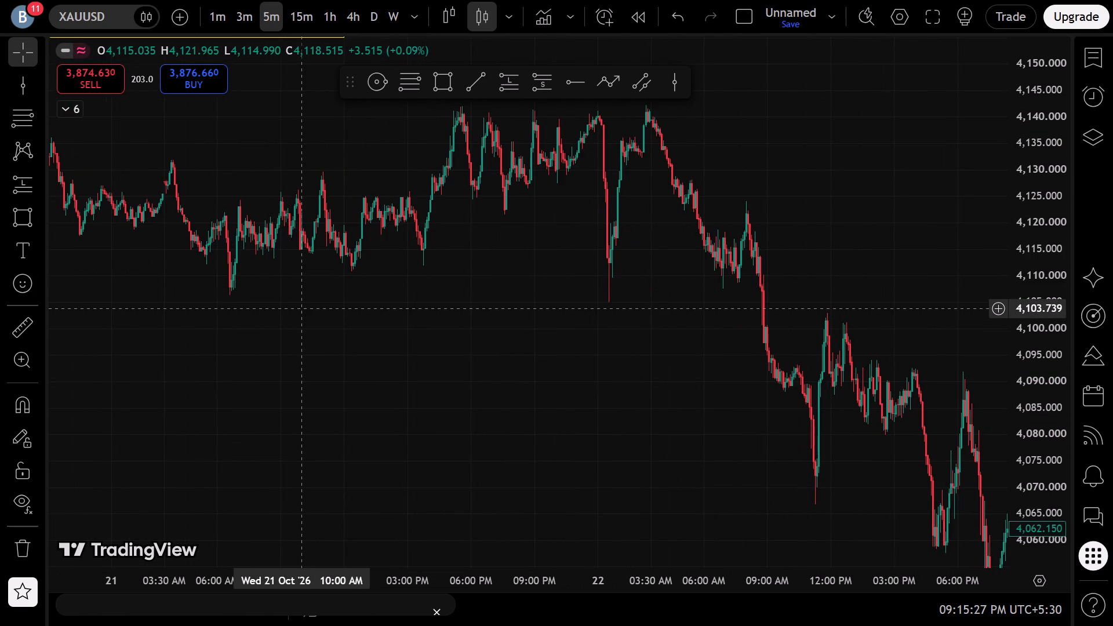
# Examine the 5-minute price action from 16 to 20 Oct around the existing yellow rectangle near 4,155.
pyautogui.scroll(-5, 311, 303)
pyautogui.moveTo(272, 282); pyautogui.dragTo(550, 485)
pyautogui.scroll(4, 349, 431)
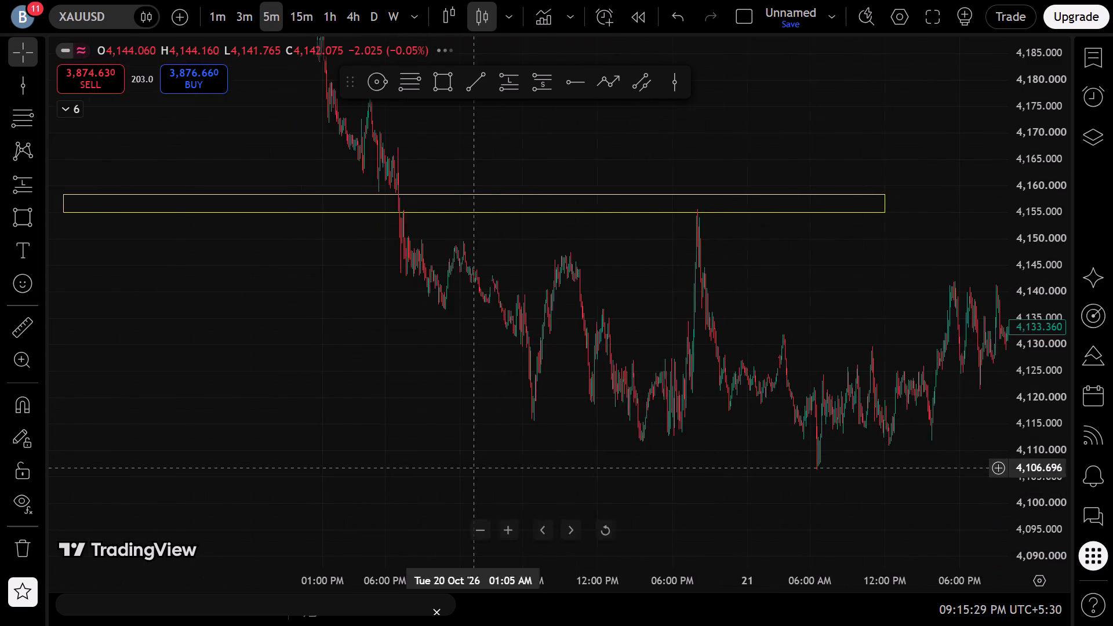
pyautogui.scroll(1, 349, 431)
pyautogui.moveTo(146, 377); pyautogui.dragTo(664, 441)
pyautogui.moveTo(419, 347); pyautogui.dragTo(722, 486)
pyautogui.scroll(4, 609, 452)
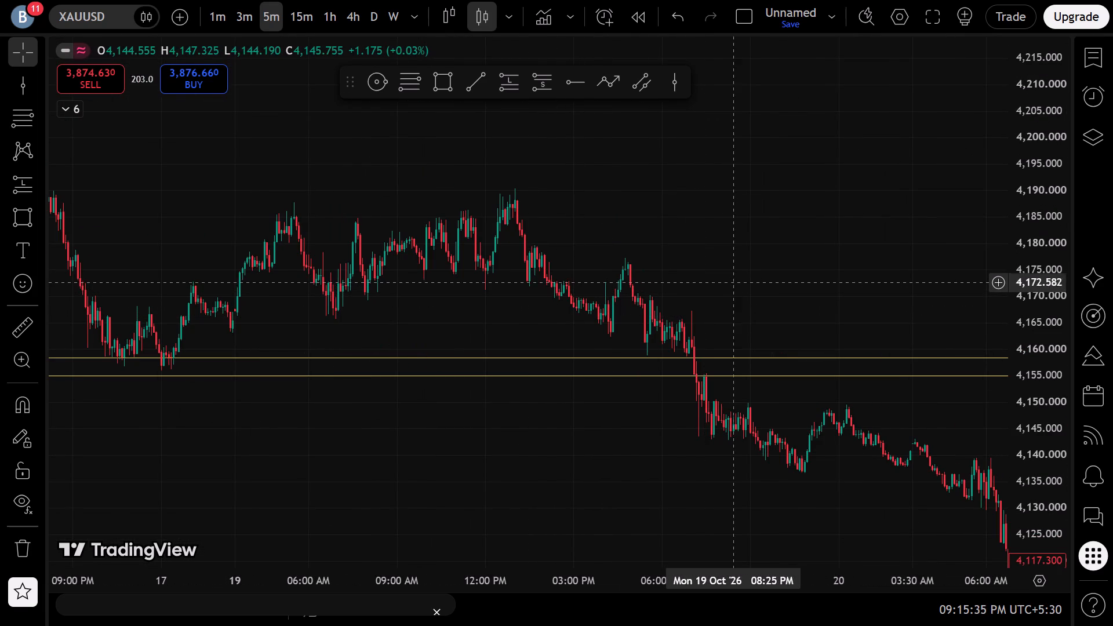
pyautogui.scroll(-3, 745, 271)
pyautogui.moveTo(499, 238); pyautogui.dragTo(874, 230)
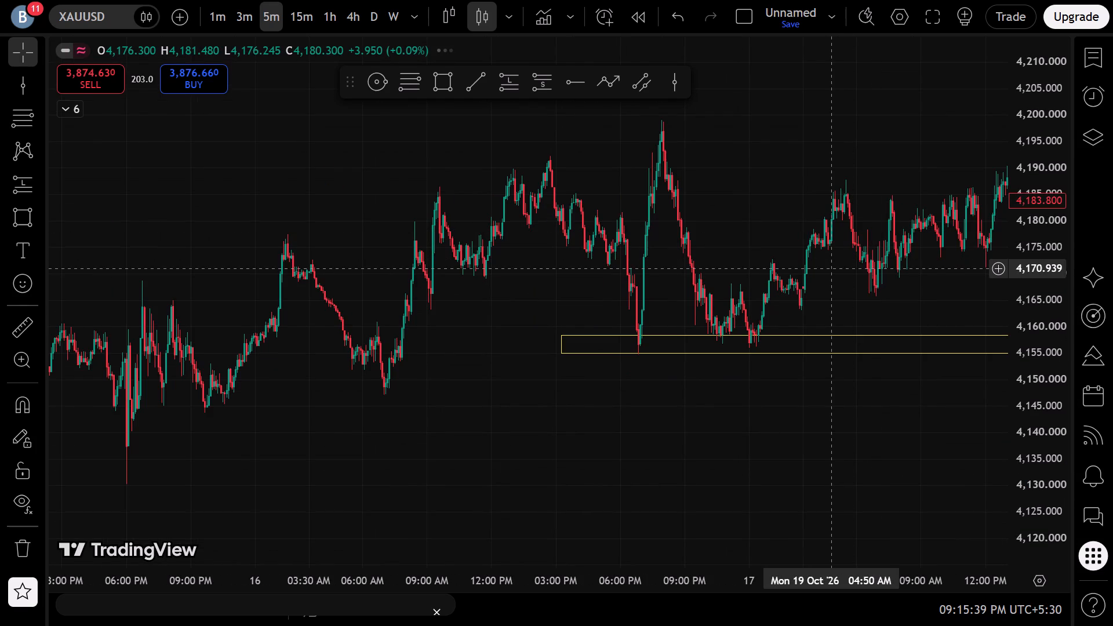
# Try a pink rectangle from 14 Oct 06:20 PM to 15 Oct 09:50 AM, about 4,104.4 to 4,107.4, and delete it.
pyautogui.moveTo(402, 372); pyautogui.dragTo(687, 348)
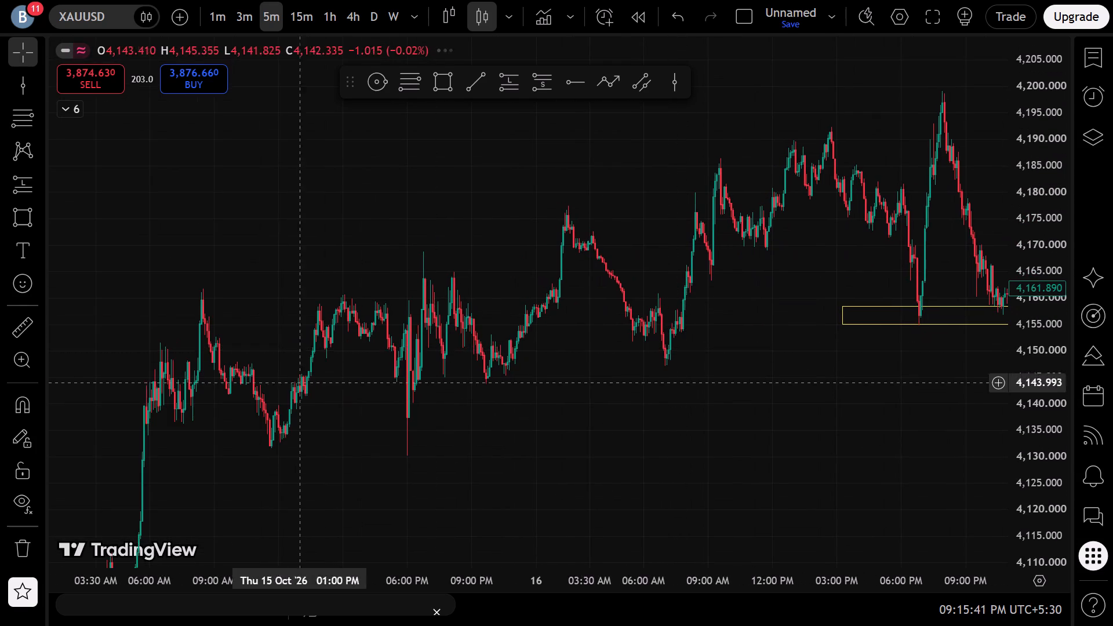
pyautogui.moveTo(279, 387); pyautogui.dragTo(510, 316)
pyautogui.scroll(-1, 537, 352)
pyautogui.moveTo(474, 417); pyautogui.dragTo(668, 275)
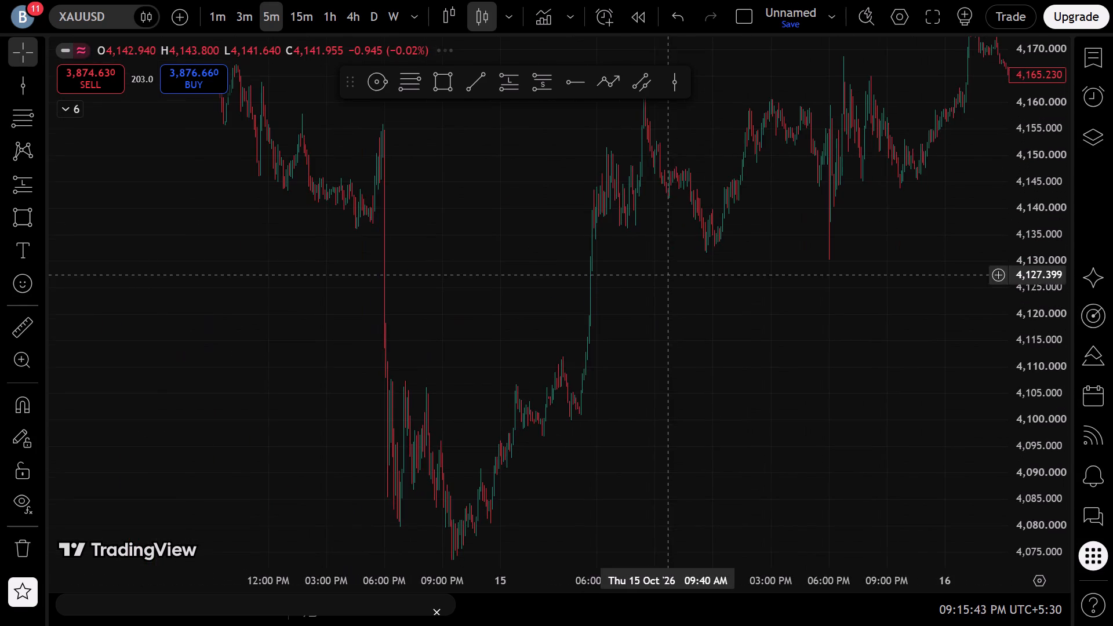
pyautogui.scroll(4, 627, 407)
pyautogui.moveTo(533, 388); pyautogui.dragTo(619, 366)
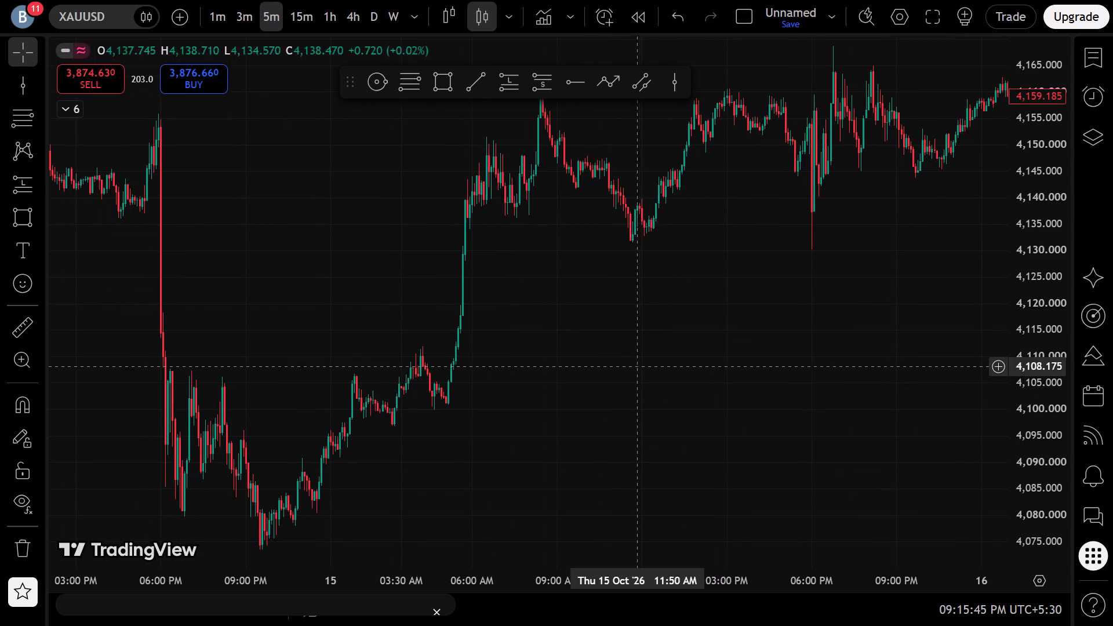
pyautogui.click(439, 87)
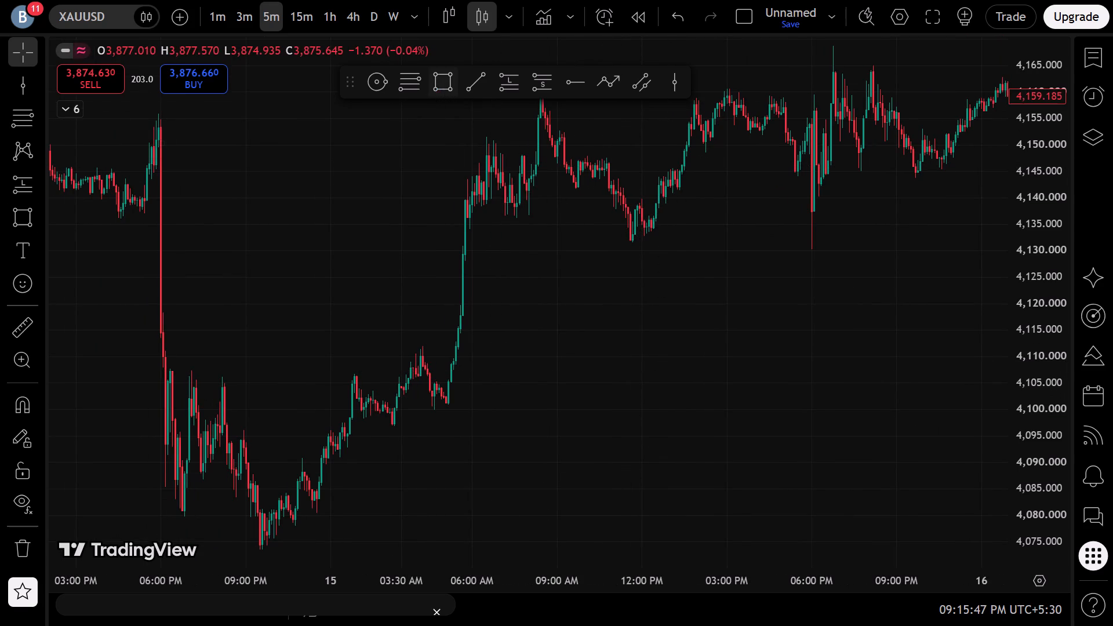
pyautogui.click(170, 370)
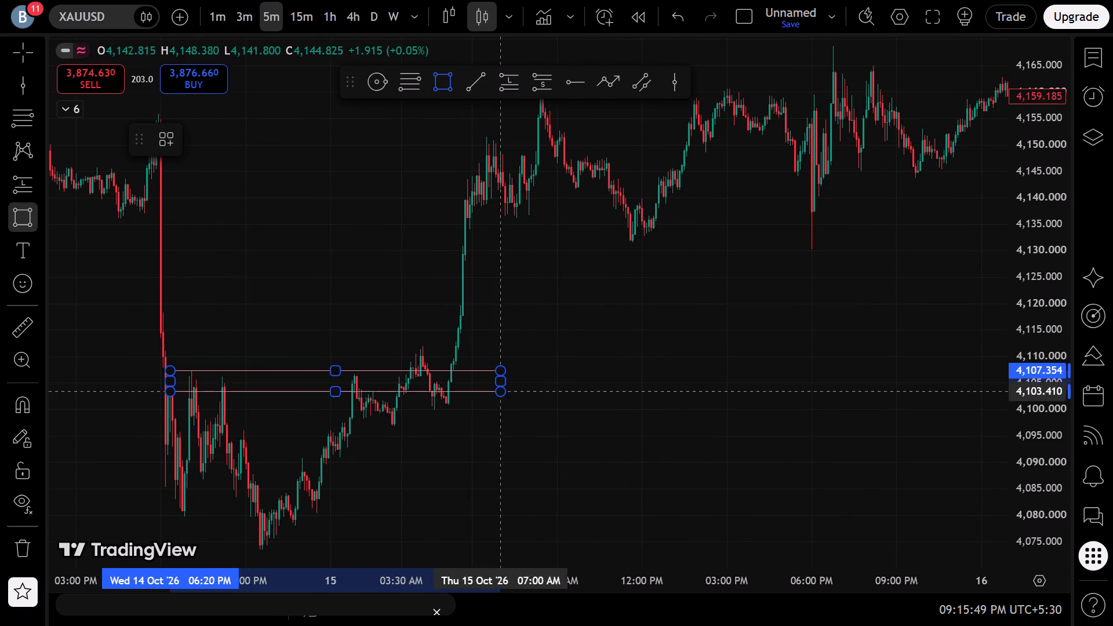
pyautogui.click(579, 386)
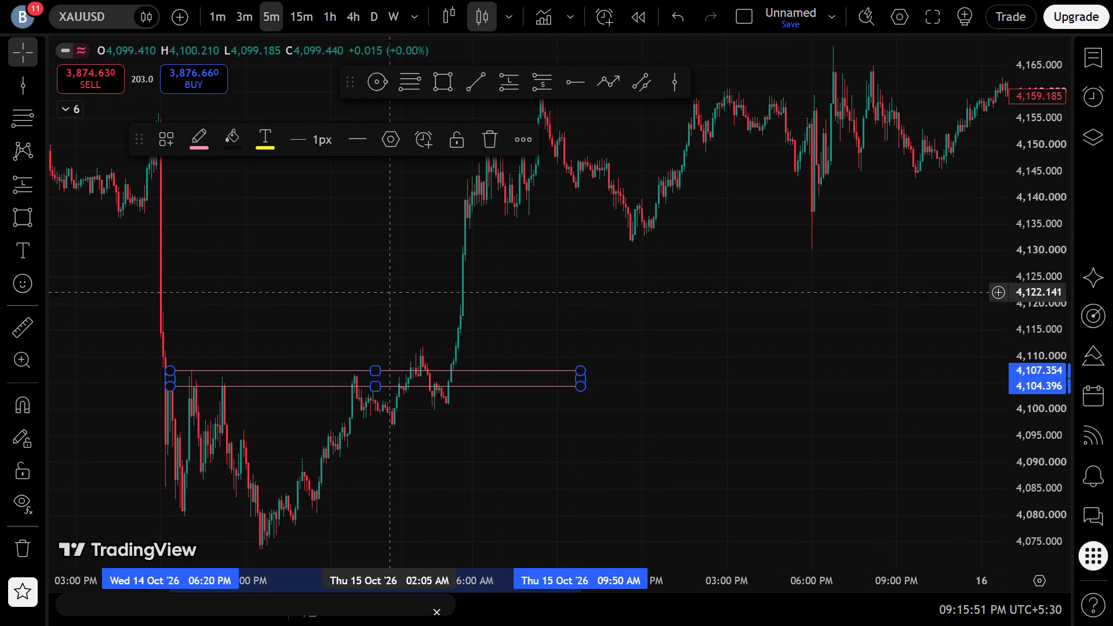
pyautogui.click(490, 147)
# Draw a pink rectangle from 13 Oct 10:40 PM to 14 Oct 05:45 PM, about 4,144.8 to 4,147.6.
pyautogui.moveTo(240, 322); pyautogui.dragTo(501, 451)
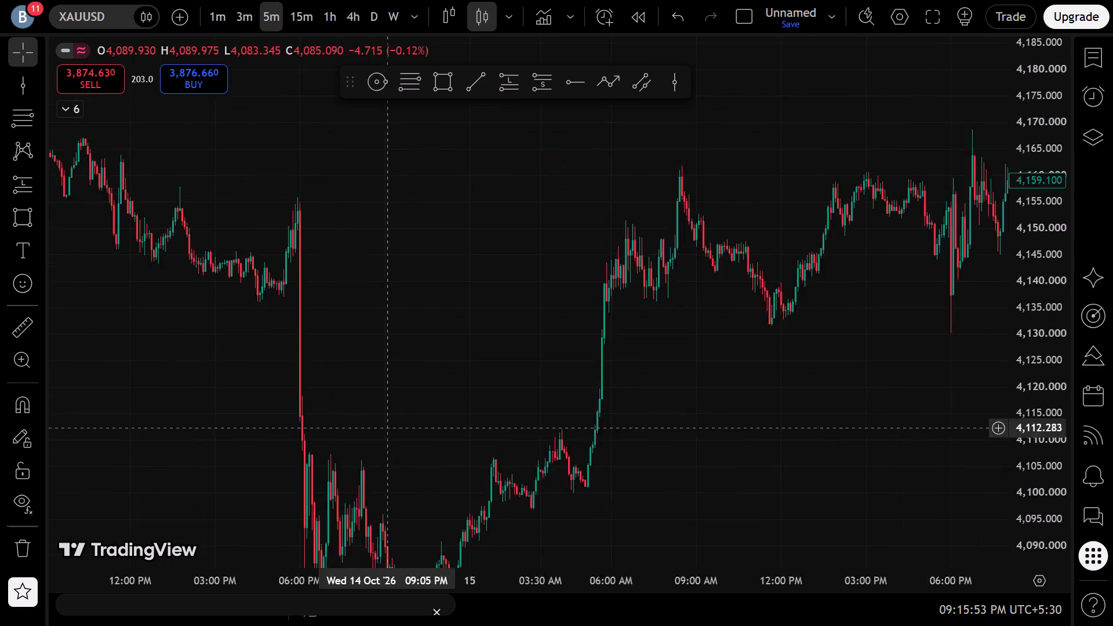
pyautogui.moveTo(501, 451); pyautogui.dragTo(616, 497)
pyautogui.scroll(-5, 508, 464)
pyautogui.moveTo(460, 423); pyautogui.dragTo(729, 488)
pyautogui.scroll(5, 705, 449)
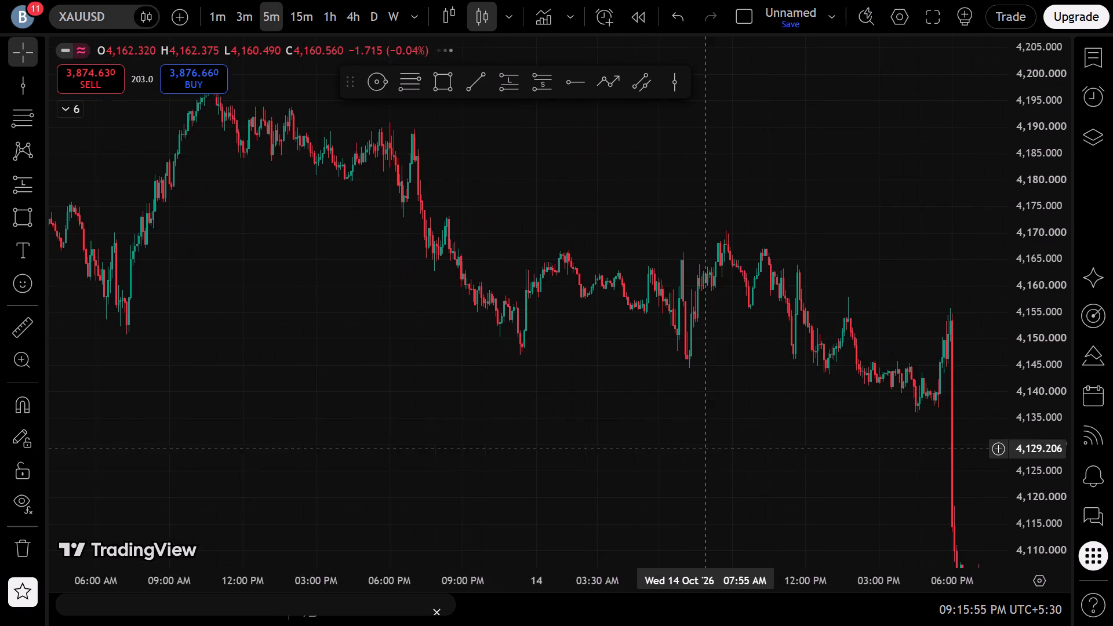
pyautogui.moveTo(703, 410); pyautogui.dragTo(552, 390)
pyautogui.click(449, 88)
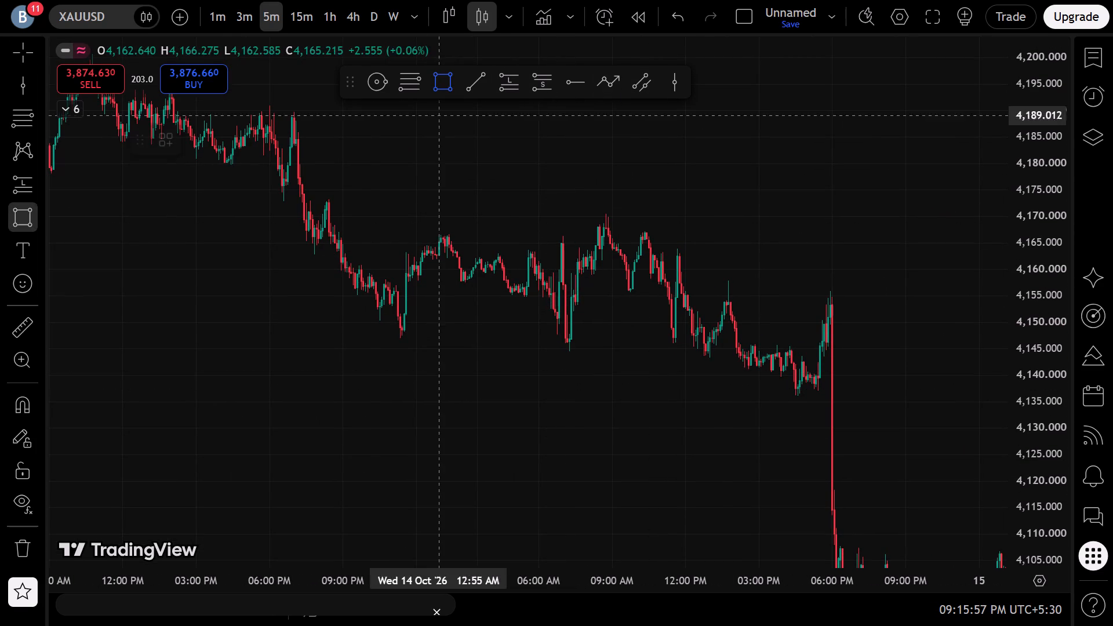
pyautogui.click(385, 350)
pyautogui.click(825, 336)
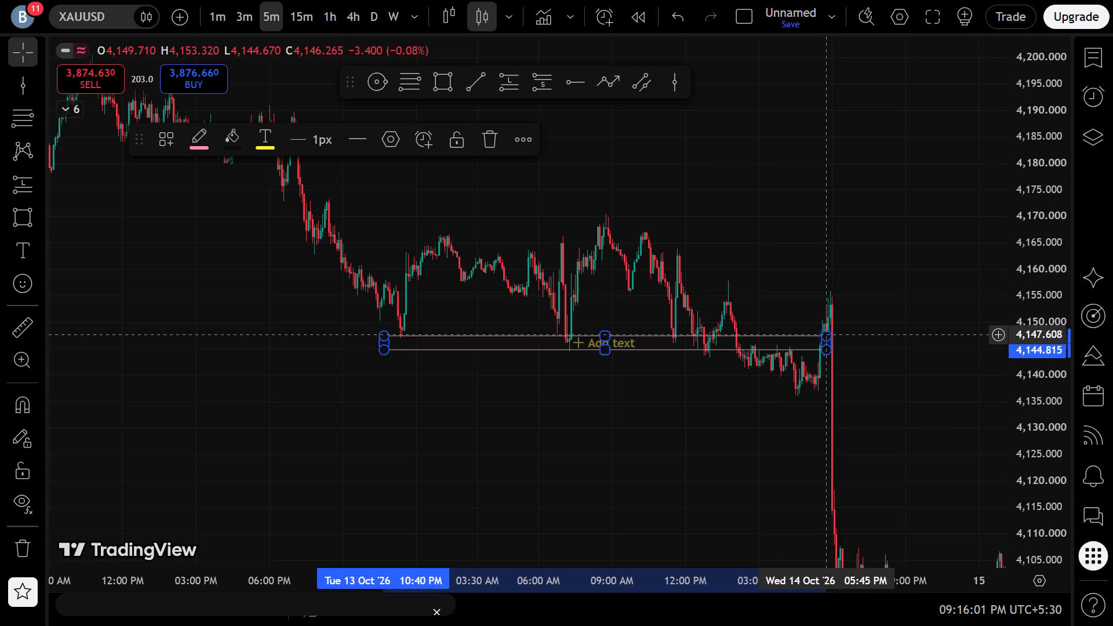
pyautogui.click(705, 427)
# Examine the 5-minute price action from 14 Oct back to 9 Oct for another price zone.
pyautogui.moveTo(1061, 462); pyautogui.dragTo(944, 225)
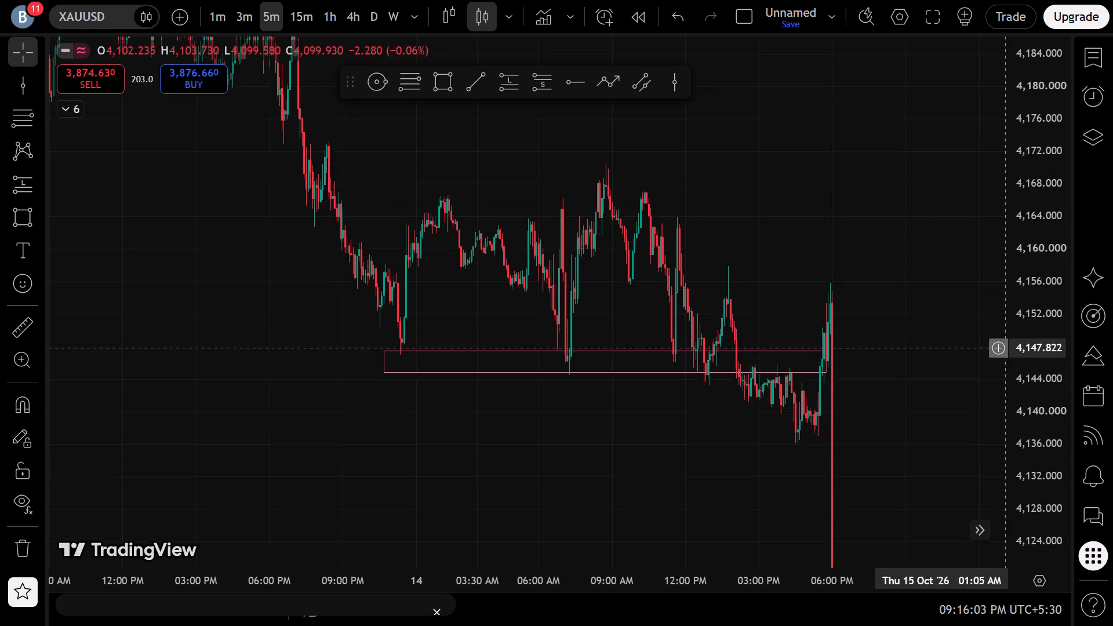
pyautogui.moveTo(944, 225); pyautogui.dragTo(961, 485)
pyautogui.scroll(-5, 255, 238)
pyautogui.moveTo(289, 235); pyautogui.dragTo(484, 314)
pyautogui.scroll(6, 433, 294)
pyautogui.moveTo(410, 294); pyautogui.dragTo(812, 276)
pyautogui.scroll(-3, 765, 281)
pyautogui.scroll(4, 802, 304)
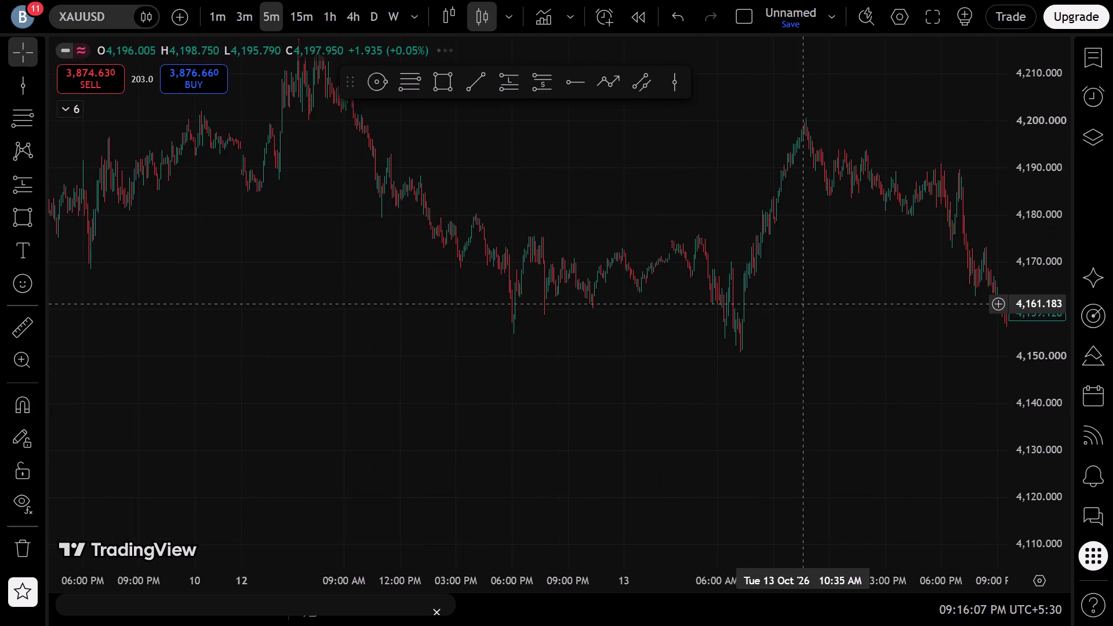
pyautogui.moveTo(569, 314); pyautogui.dragTo(735, 315)
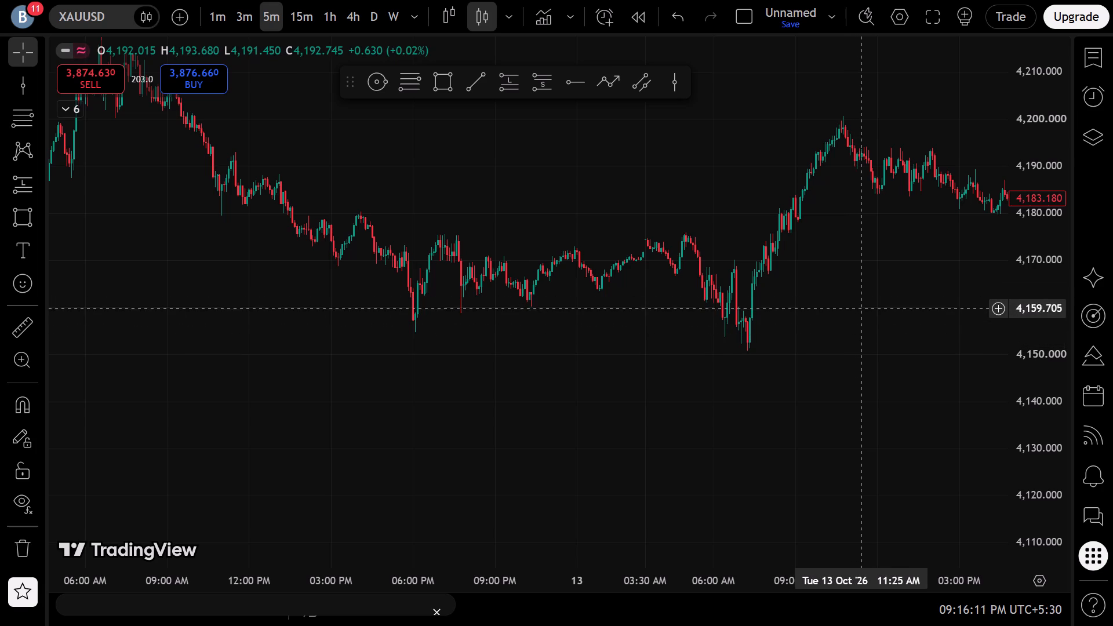
pyautogui.moveTo(581, 323); pyautogui.dragTo(854, 449)
pyautogui.scroll(-2, 640, 361)
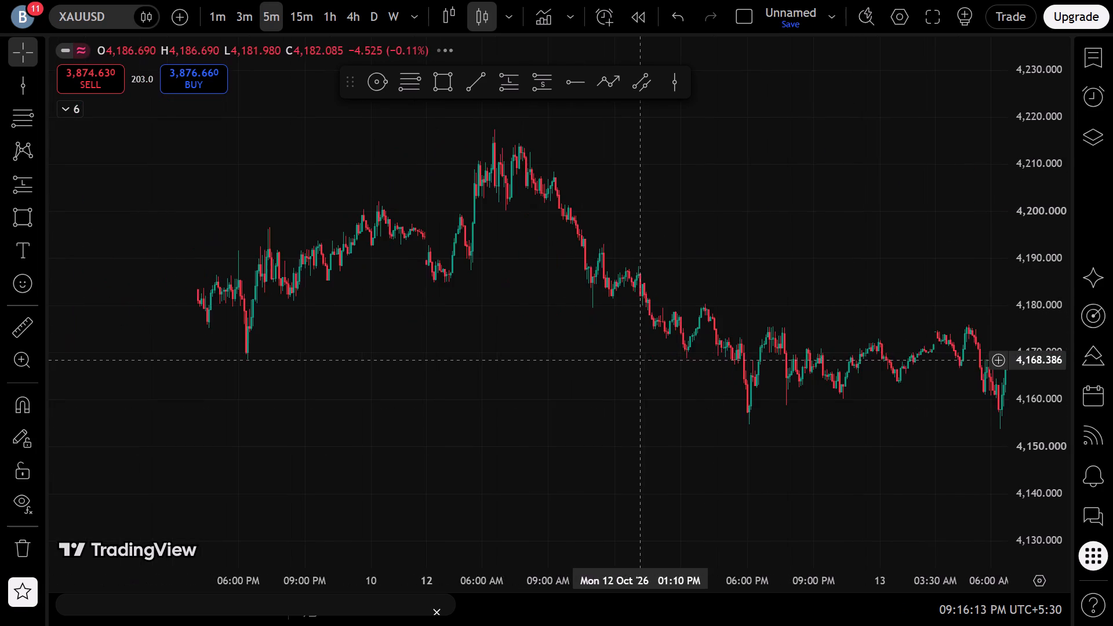
pyautogui.moveTo(400, 332); pyautogui.dragTo(771, 379)
pyautogui.scroll(5, 577, 364)
pyautogui.scroll(-5, 577, 364)
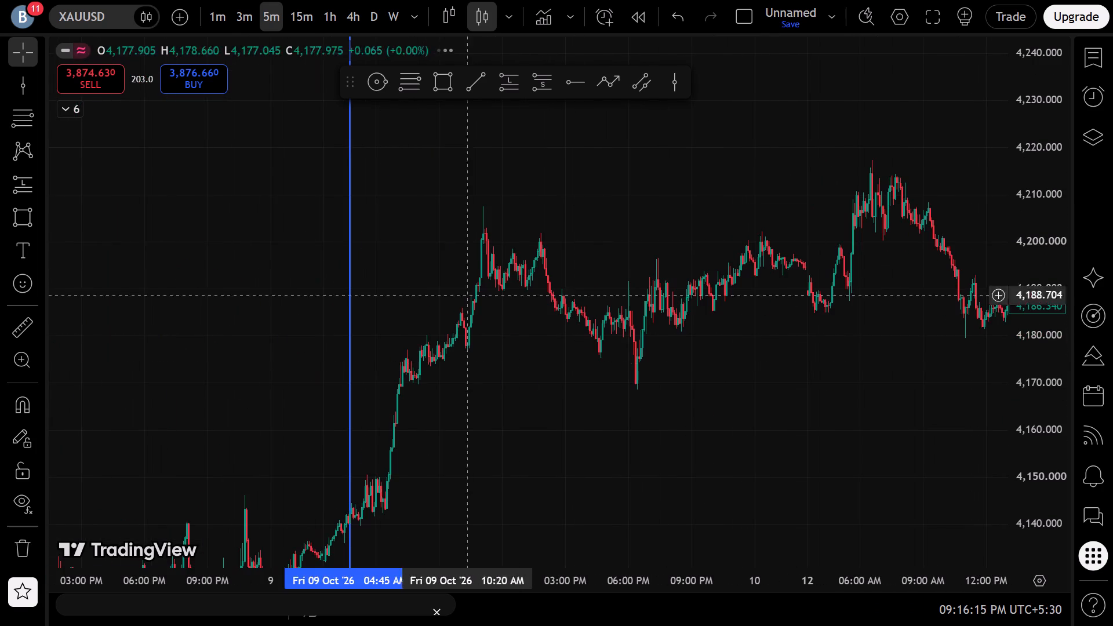
# Switch the chart to the 1-minute interval and return to the latest bars.
pyautogui.click(224, 29)
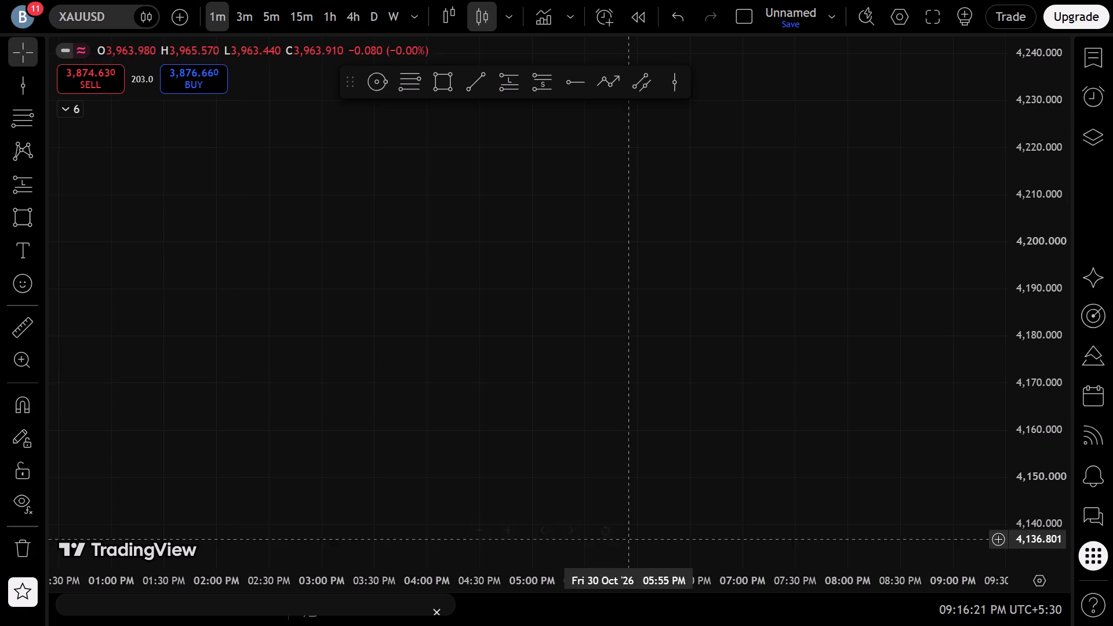
pyautogui.click(607, 536)
# Examine the 1-minute price action around the two circled areas on 29 and 30 Oct for short entries.
pyautogui.scroll(-1, 741, 560)
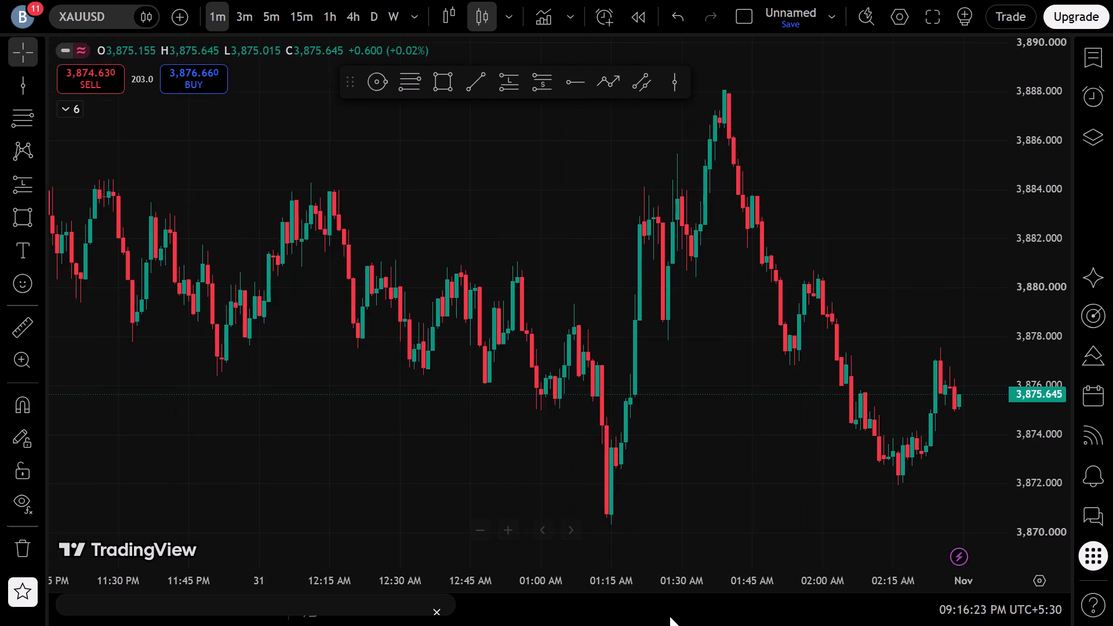
pyautogui.scroll(-6, 654, 473)
pyautogui.scroll(-20, 748, 420)
pyautogui.scroll(-1, 748, 420)
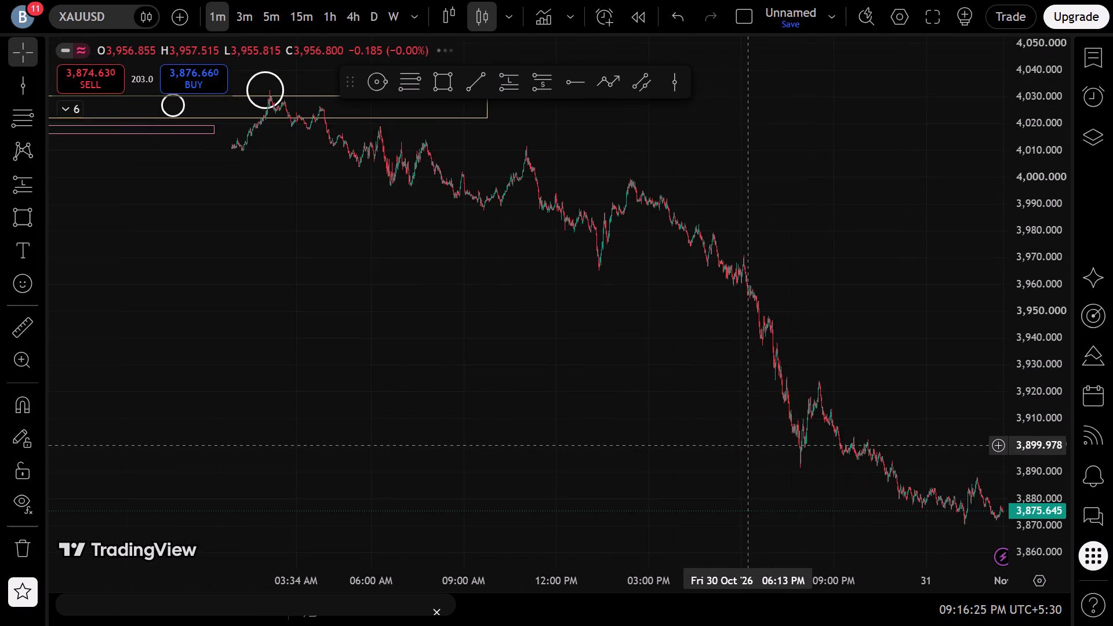
pyautogui.scroll(-8, 748, 445)
pyautogui.moveTo(472, 316); pyautogui.dragTo(599, 433)
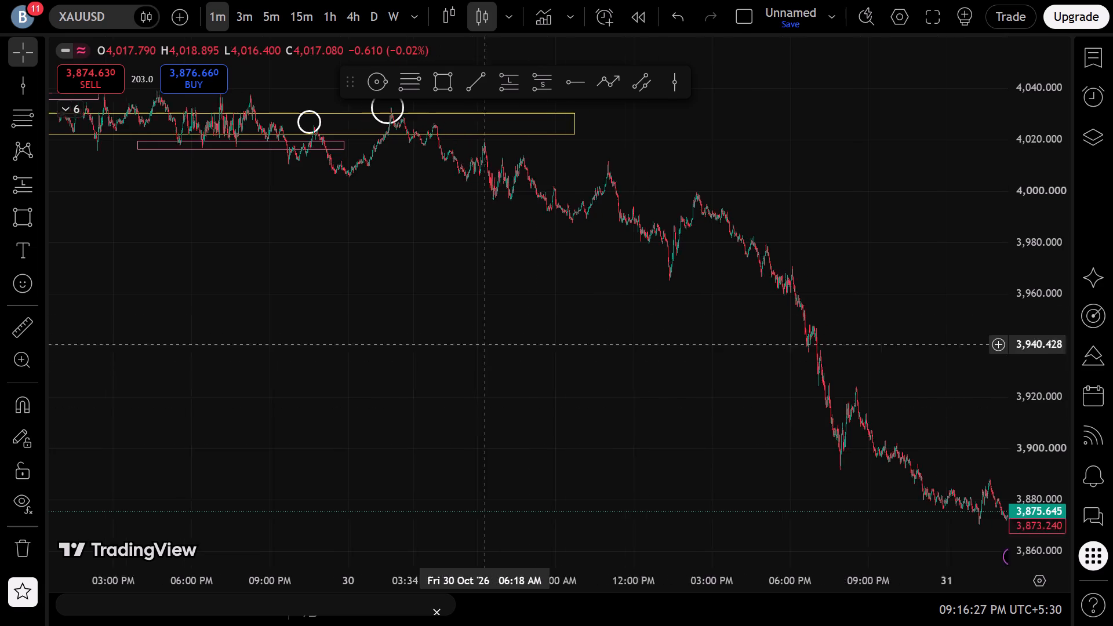
pyautogui.moveTo(599, 433); pyautogui.dragTo(835, 589)
pyautogui.scroll(6, 653, 425)
pyautogui.moveTo(566, 405); pyautogui.dragTo(794, 541)
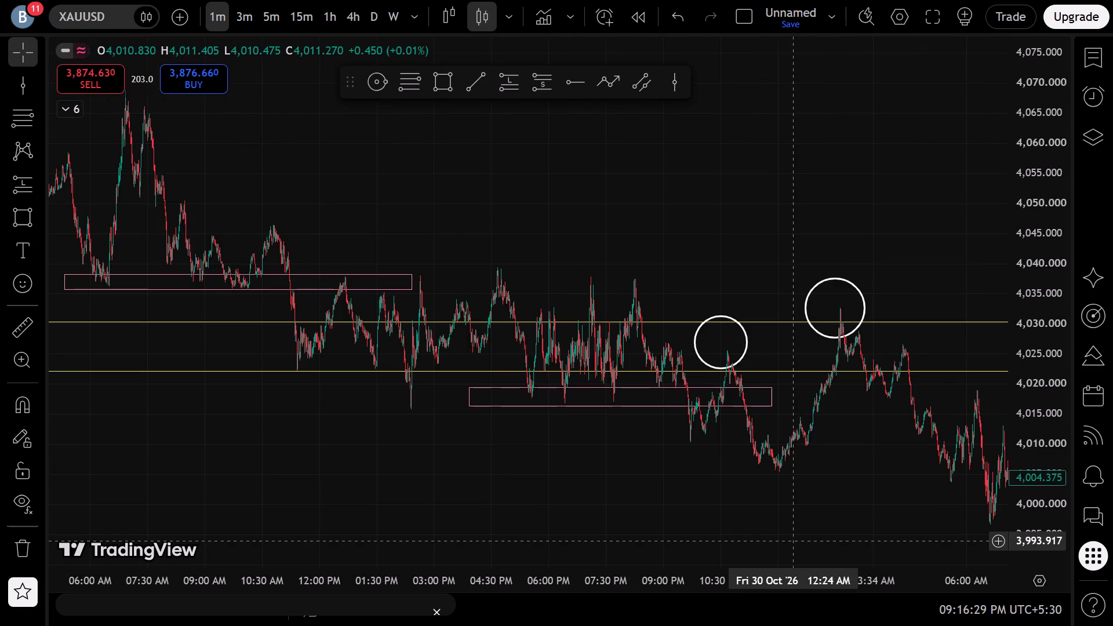
pyautogui.scroll(11, 735, 467)
pyautogui.moveTo(531, 414); pyautogui.dragTo(766, 489)
pyautogui.scroll(12, 725, 480)
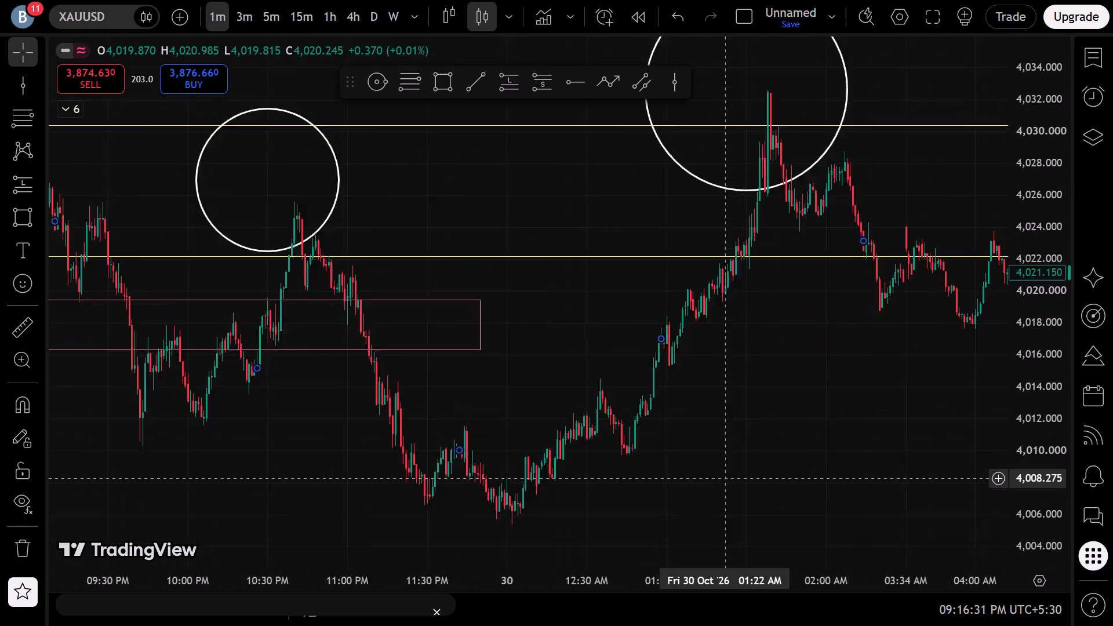
pyautogui.scroll(-2, 465, 316)
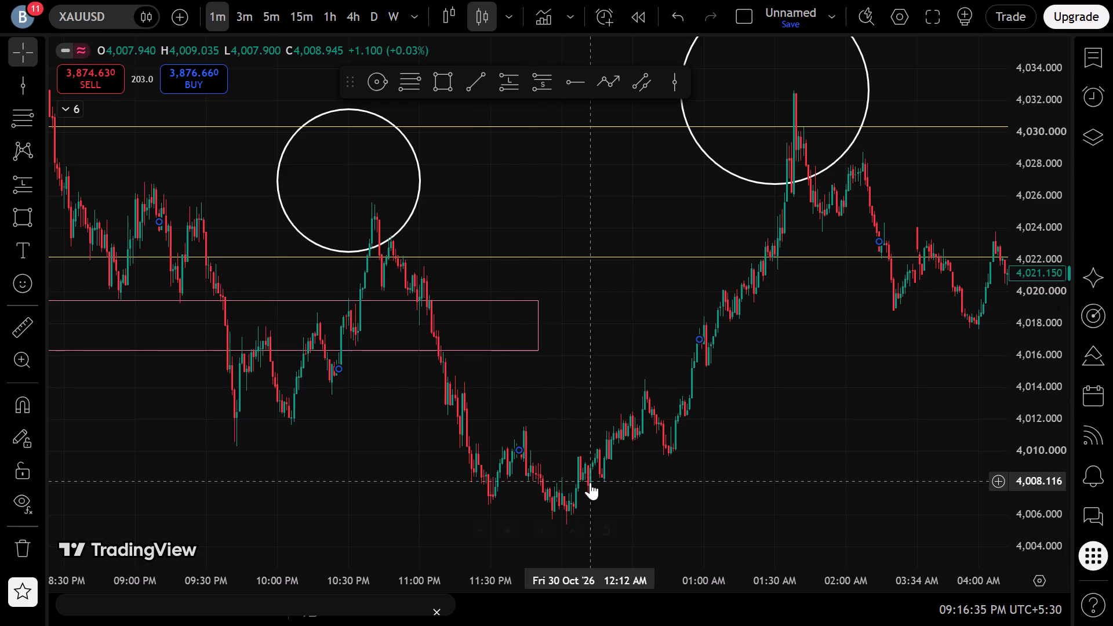
pyautogui.moveTo(852, 383); pyautogui.dragTo(619, 403)
pyautogui.scroll(4, 619, 403)
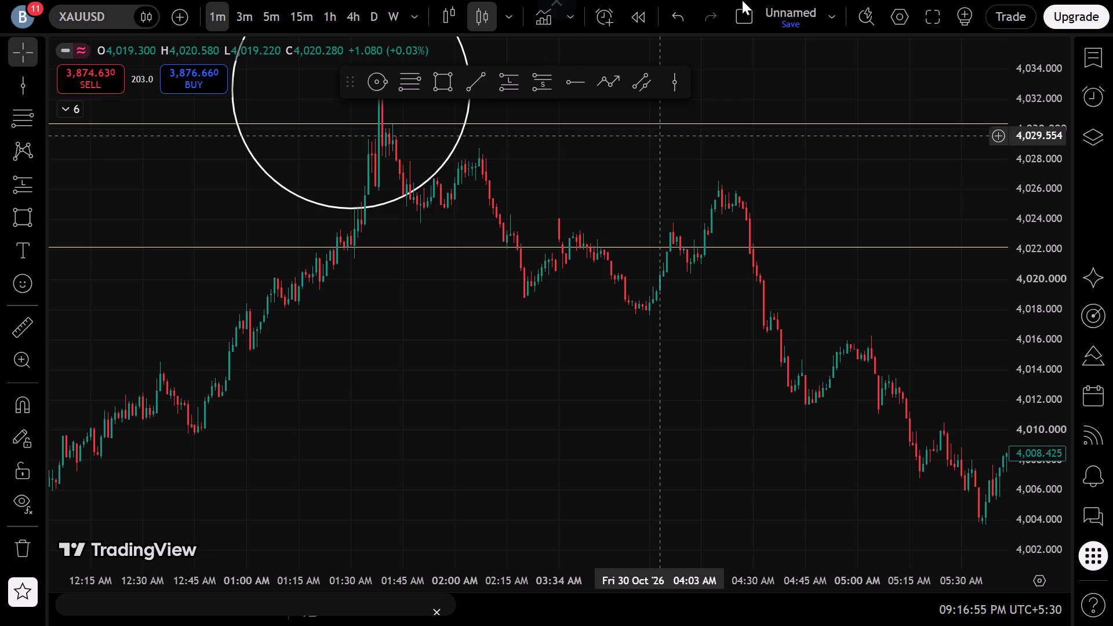
pyautogui.scroll(-7, 471, 478)
pyautogui.moveTo(459, 428); pyautogui.dragTo(579, 450)
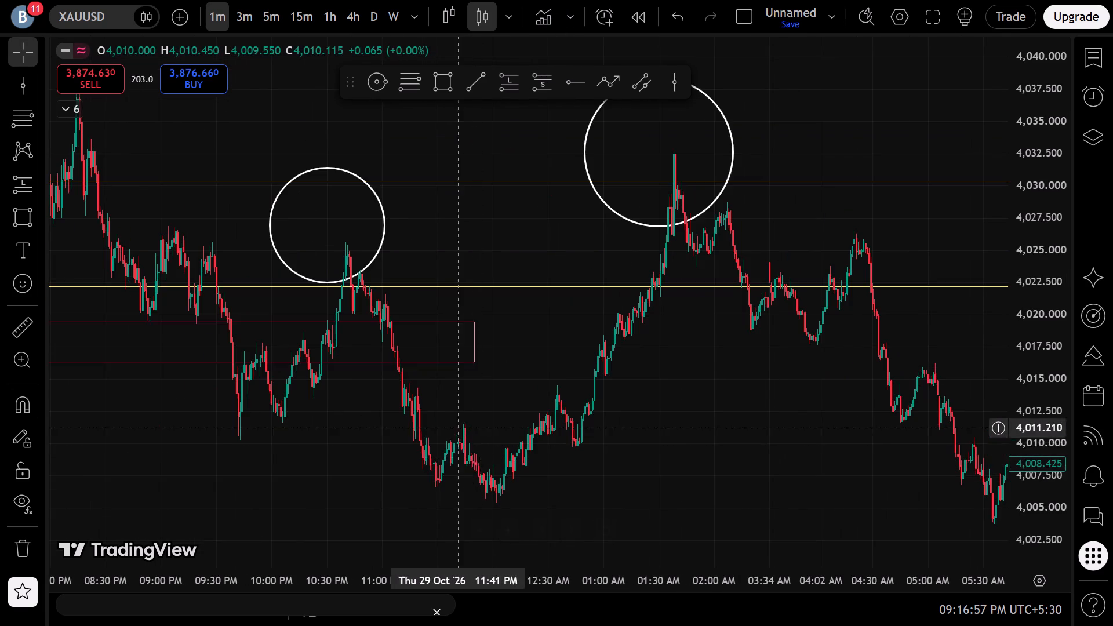
pyautogui.moveTo(579, 450); pyautogui.dragTo(901, 444)
pyautogui.scroll(7, 707, 460)
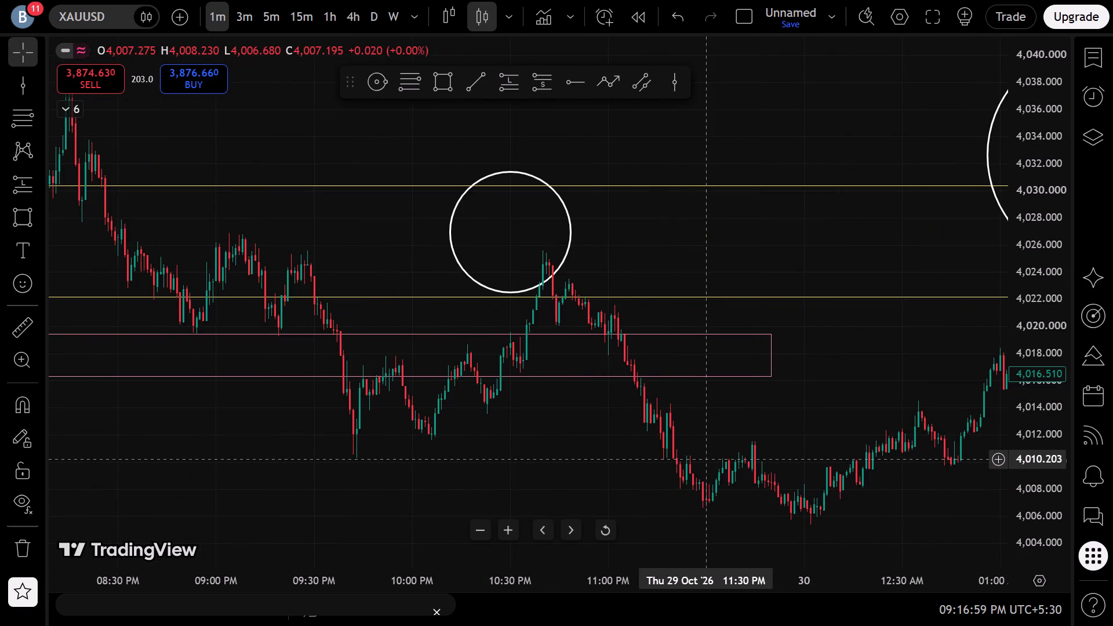
# Place a short position from 29 Oct 10:38 PM to 11:22 PM with entry about 4,019.3, stop 4,023.7 and target 4,005.8.
pyautogui.click(545, 82)
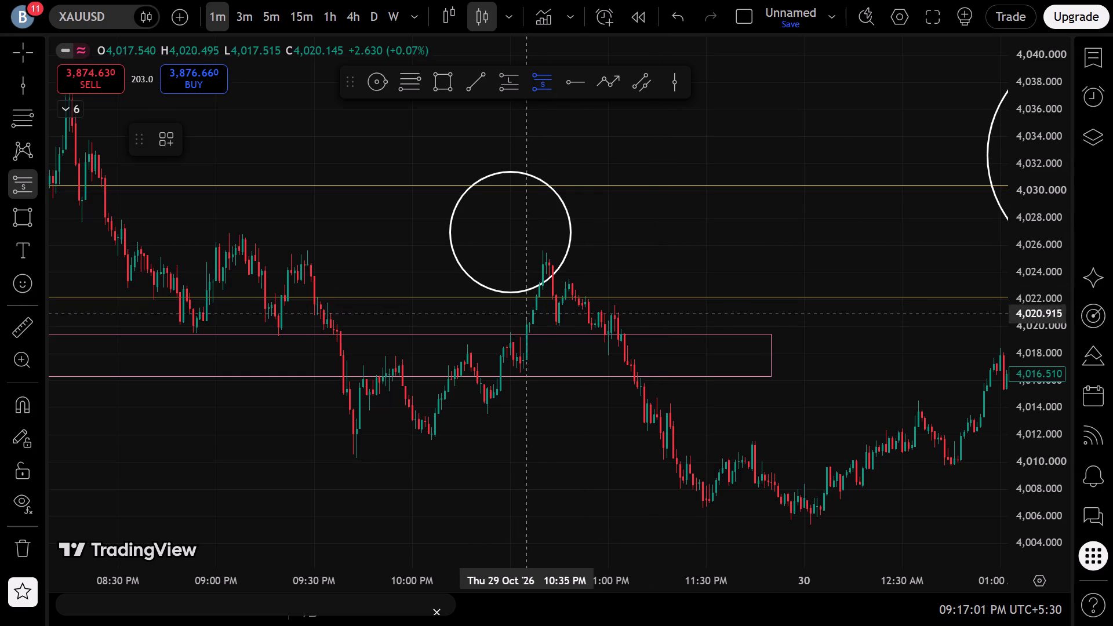
pyautogui.click(537, 336)
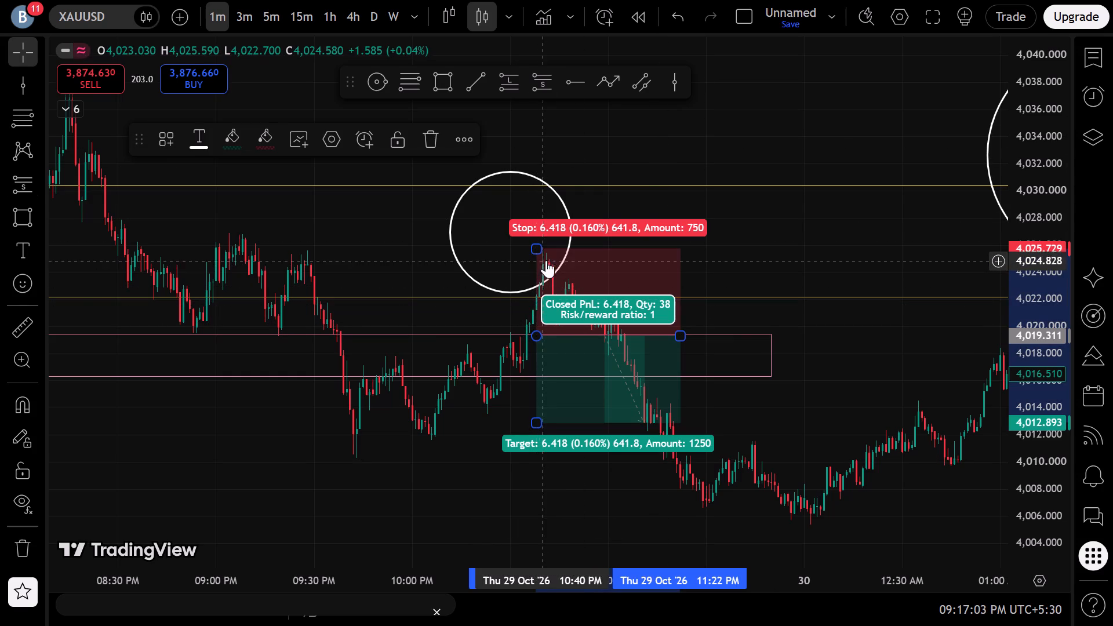
pyautogui.moveTo(539, 253); pyautogui.dragTo(539, 276)
pyautogui.moveTo(397, 464); pyautogui.dragTo(374, 395)
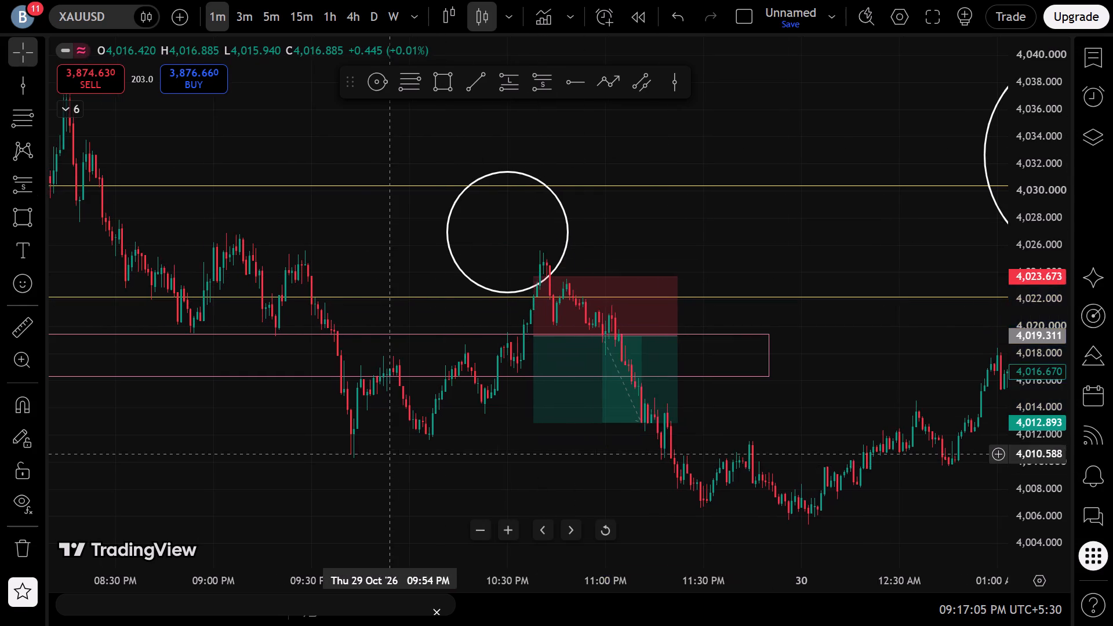
pyautogui.moveTo(374, 395); pyautogui.dragTo(355, 327)
pyautogui.scroll(-3, 433, 427)
pyautogui.moveTo(1029, 352); pyautogui.dragTo(1019, 383)
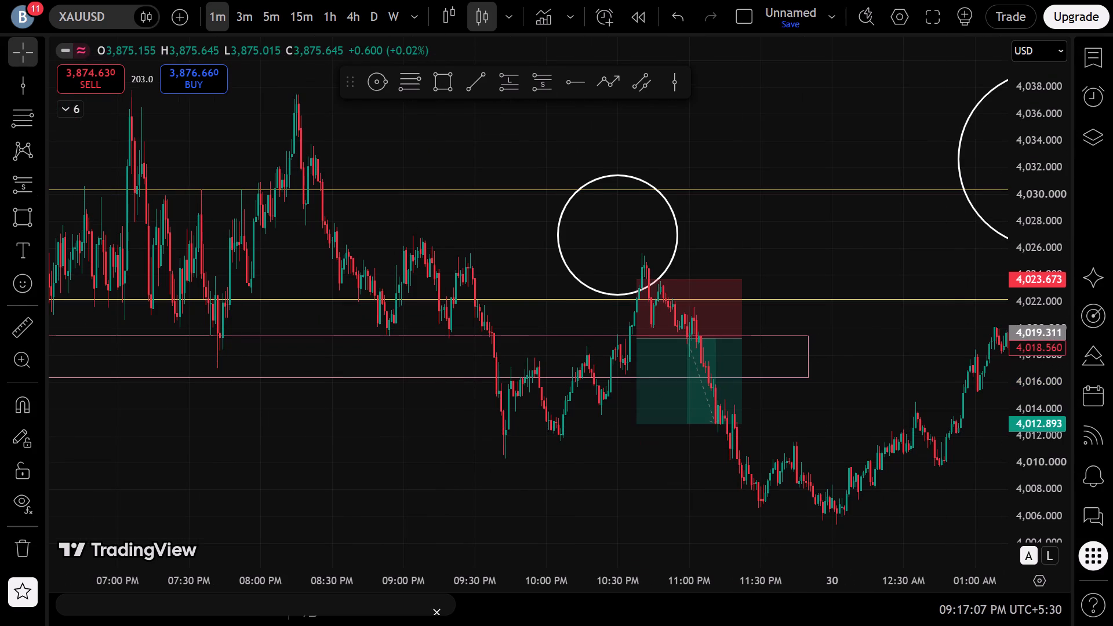
pyautogui.moveTo(871, 424); pyautogui.dragTo(522, 351)
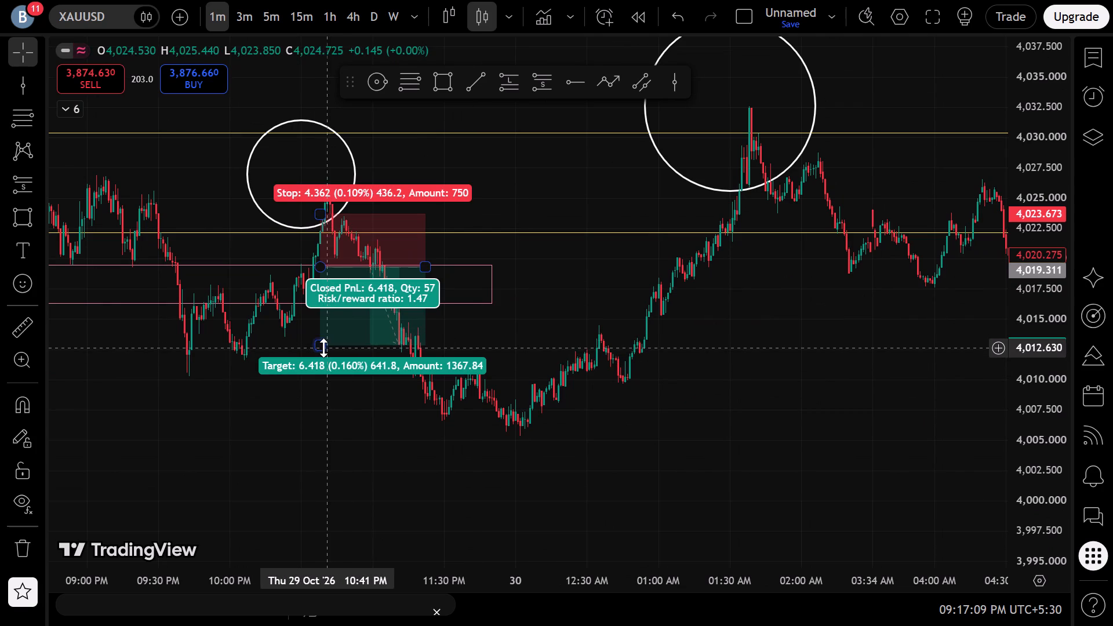
pyautogui.moveTo(319, 348); pyautogui.dragTo(325, 425)
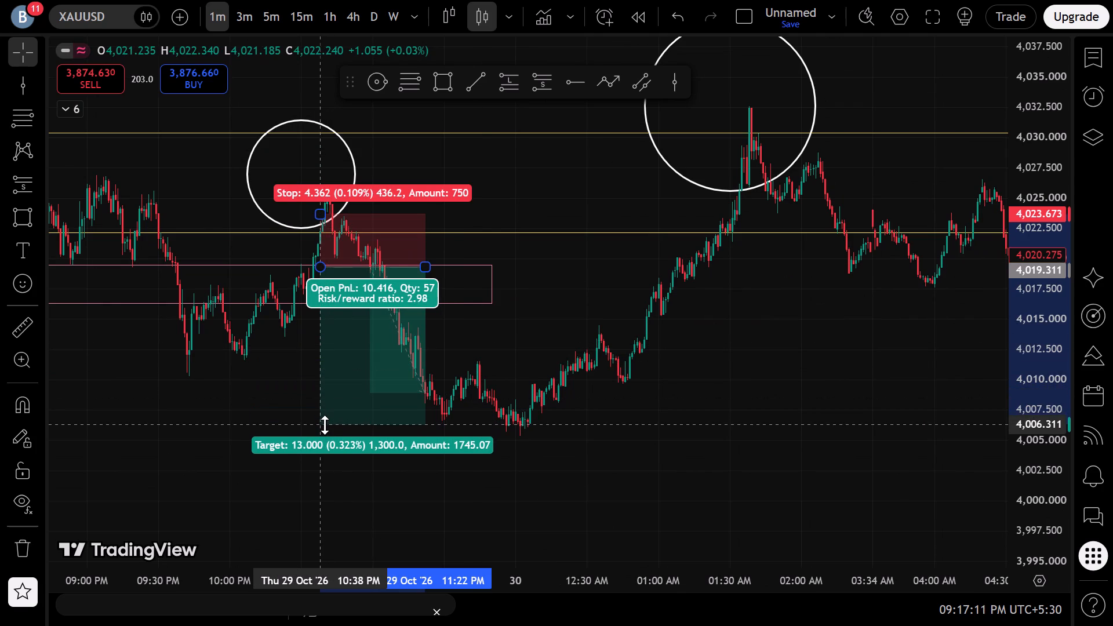
pyautogui.moveTo(325, 425); pyautogui.dragTo(326, 431)
pyautogui.moveTo(516, 396); pyautogui.dragTo(537, 396)
# Place a second short position from about 30 Oct 01:54 AM with entry near 4,024.1 and stop 4,029.1, widening it past the 04:30 AM high.
pyautogui.moveTo(827, 363); pyautogui.dragTo(581, 415)
pyautogui.scroll(6, 566, 413)
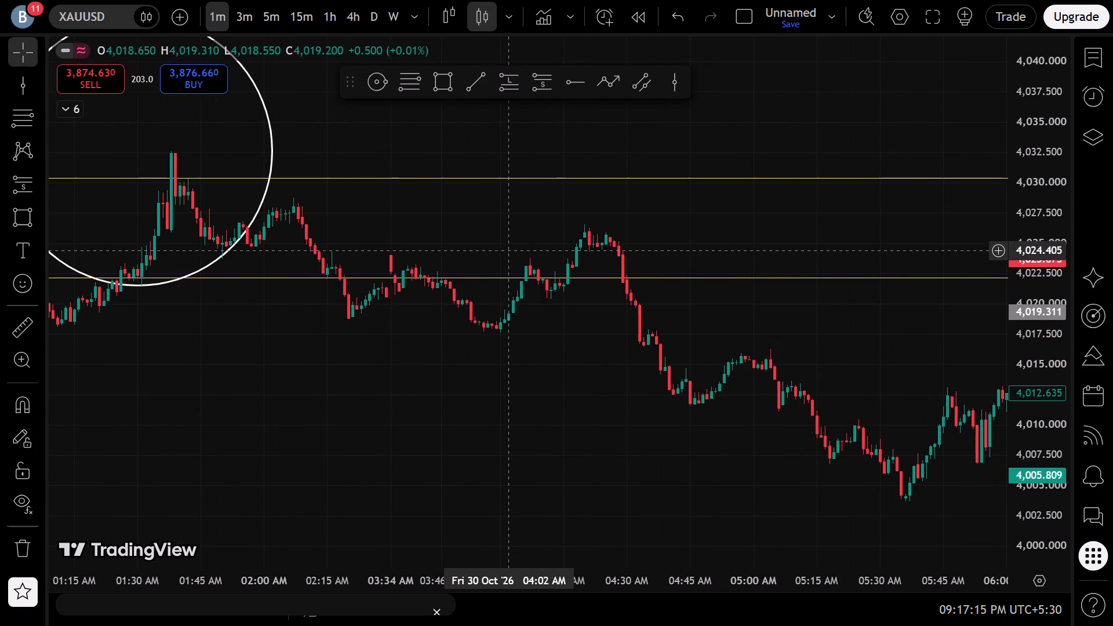
pyautogui.moveTo(537, 75); pyautogui.dragTo(534, 83)
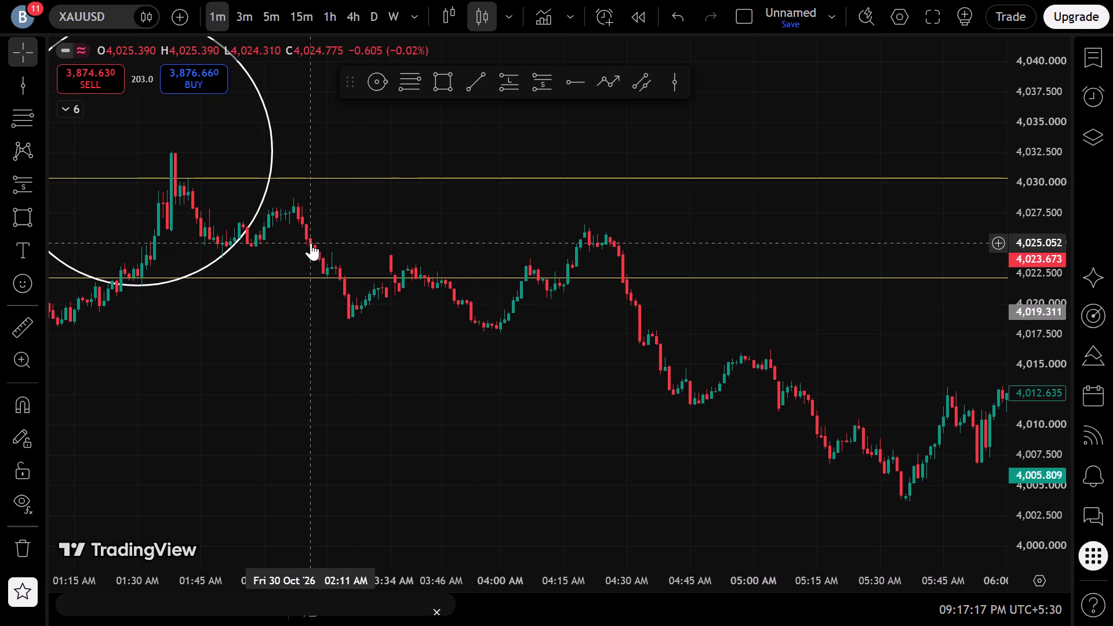
pyautogui.click(275, 252)
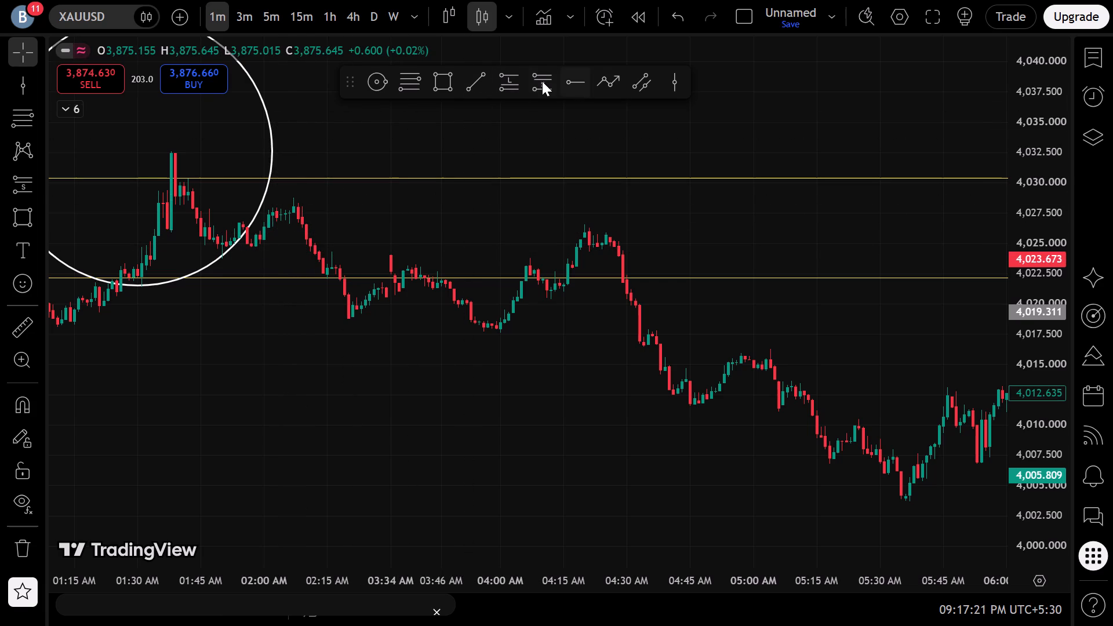
pyautogui.click(542, 81)
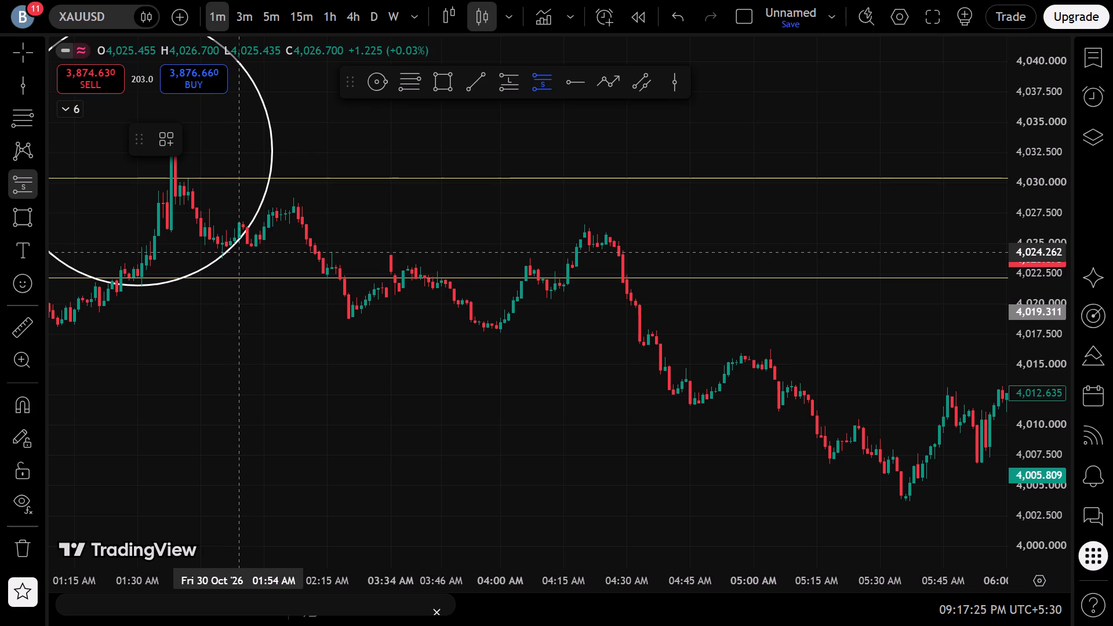
pyautogui.click(237, 254)
pyautogui.moveTo(243, 185); pyautogui.dragTo(245, 194)
pyautogui.moveTo(383, 255); pyautogui.dragTo(684, 275)
pyautogui.click(685, 371)
# Lower the 30 Oct short position's target to about 4,004.0.
pyautogui.scroll(-4, 685, 373)
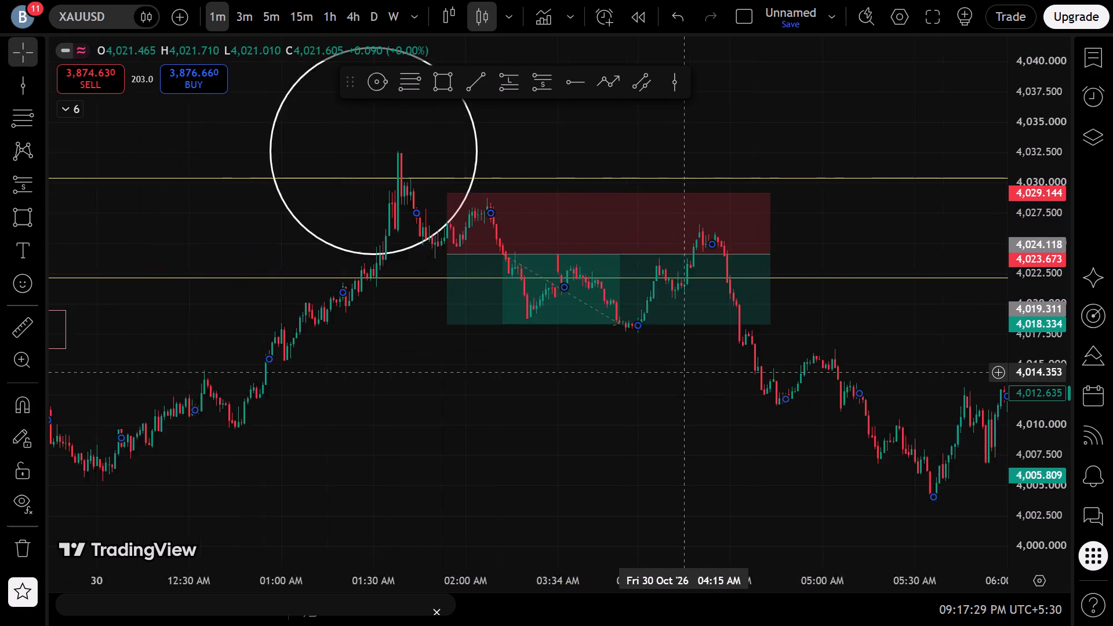
pyautogui.scroll(-11, 685, 373)
pyautogui.moveTo(1022, 210); pyautogui.dragTo(1012, 388)
pyautogui.moveTo(951, 423); pyautogui.dragTo(613, 398)
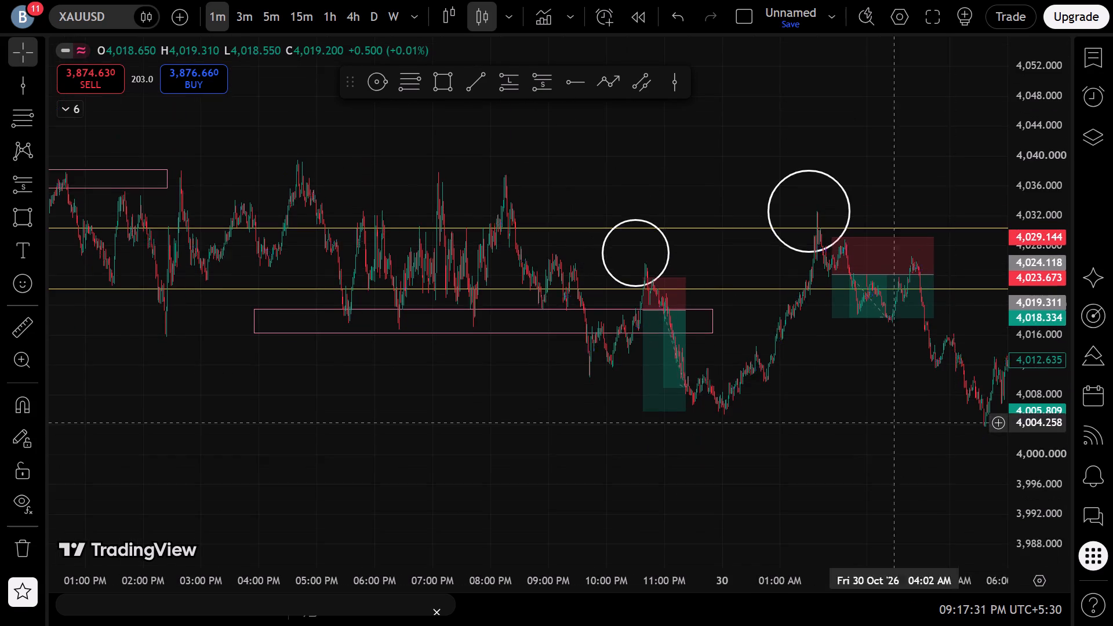
pyautogui.moveTo(613, 398); pyautogui.dragTo(511, 370)
pyautogui.scroll(-5, 500, 354)
pyautogui.moveTo(625, 400); pyautogui.dragTo(294, 320)
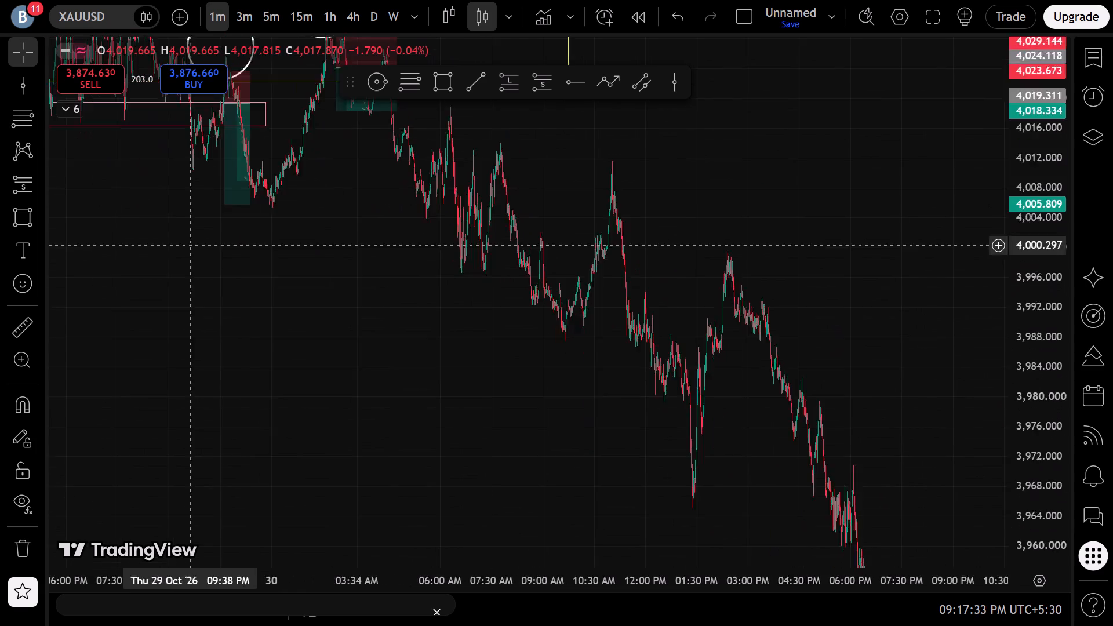
pyautogui.moveTo(294, 320); pyautogui.dragTo(403, 376)
pyautogui.moveTo(550, 239); pyautogui.dragTo(550, 348)
pyautogui.click(358, 369)
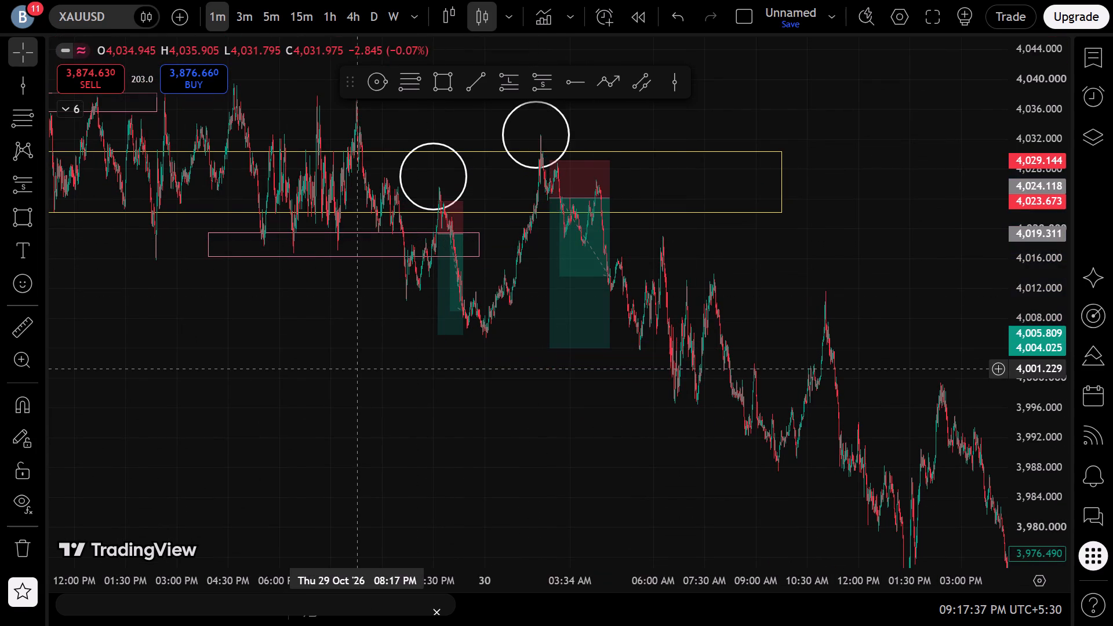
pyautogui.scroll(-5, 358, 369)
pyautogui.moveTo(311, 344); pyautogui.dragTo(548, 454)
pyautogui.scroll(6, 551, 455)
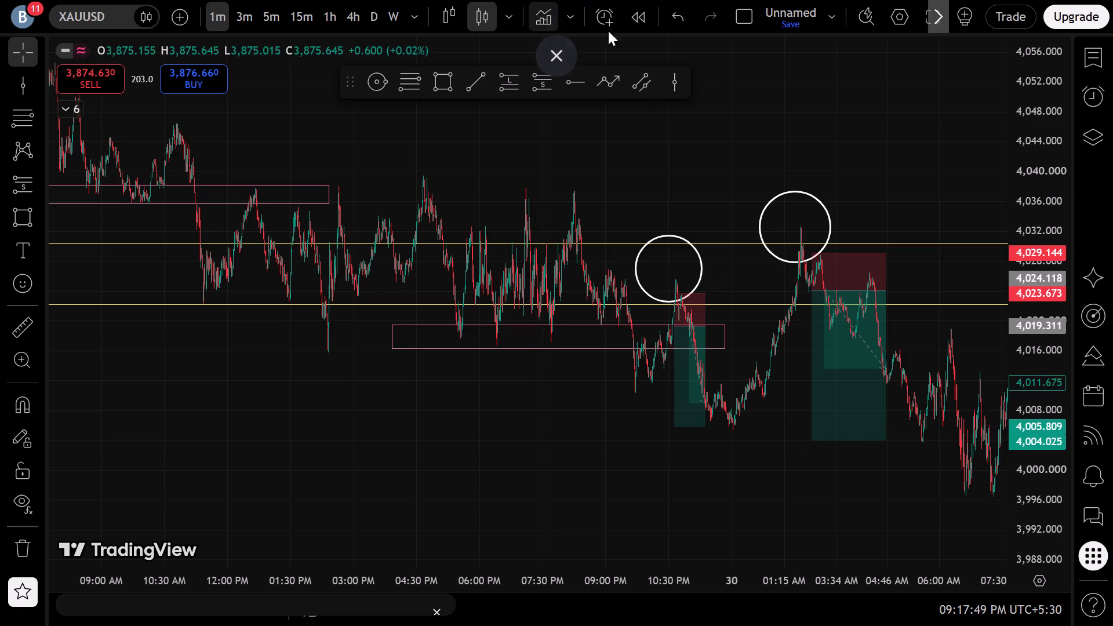
# Exit full screen and close the browser window, leaving the chart page without saving its changes.
pyautogui.click(535, 58)
pyautogui.click(544, 58)
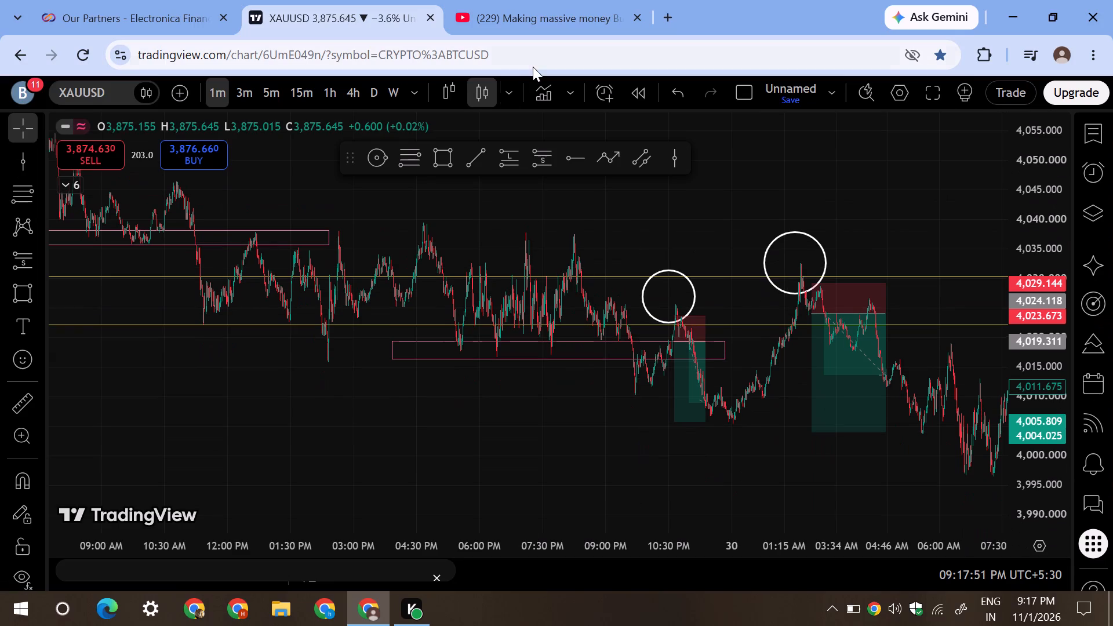
pyautogui.click(144, 0)
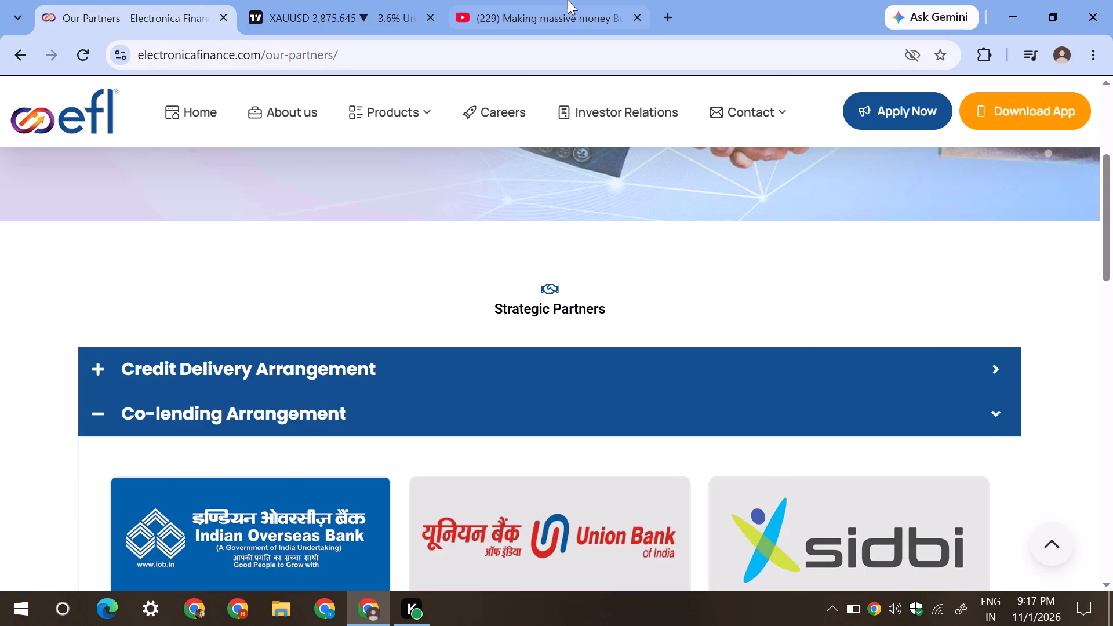
pyautogui.click(568, 0)
pyautogui.click(1112, 0)
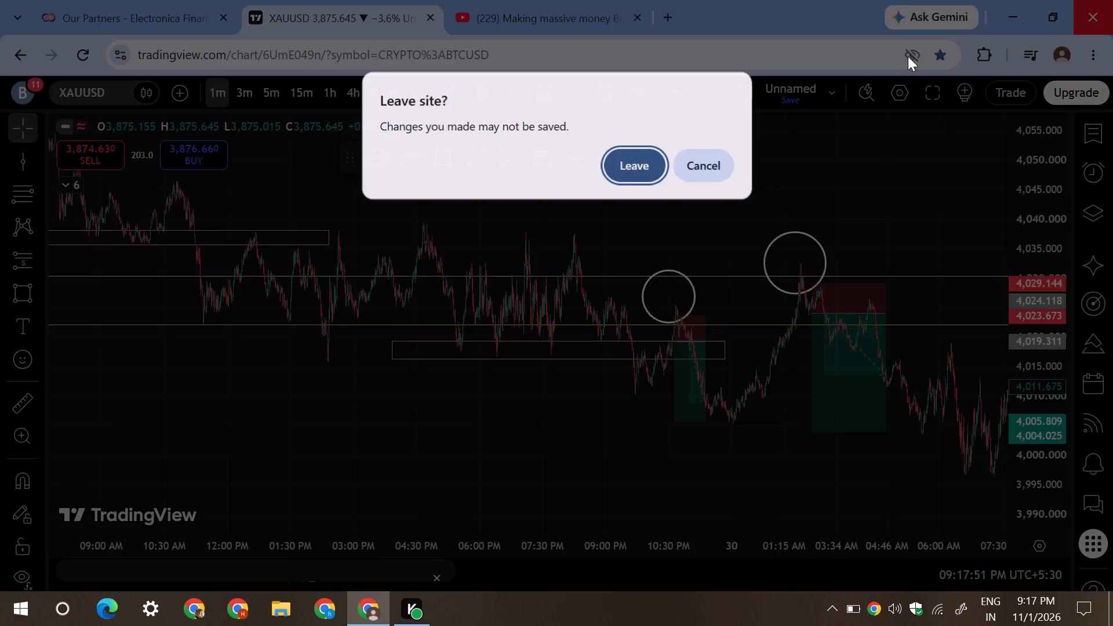
pyautogui.click(644, 166)
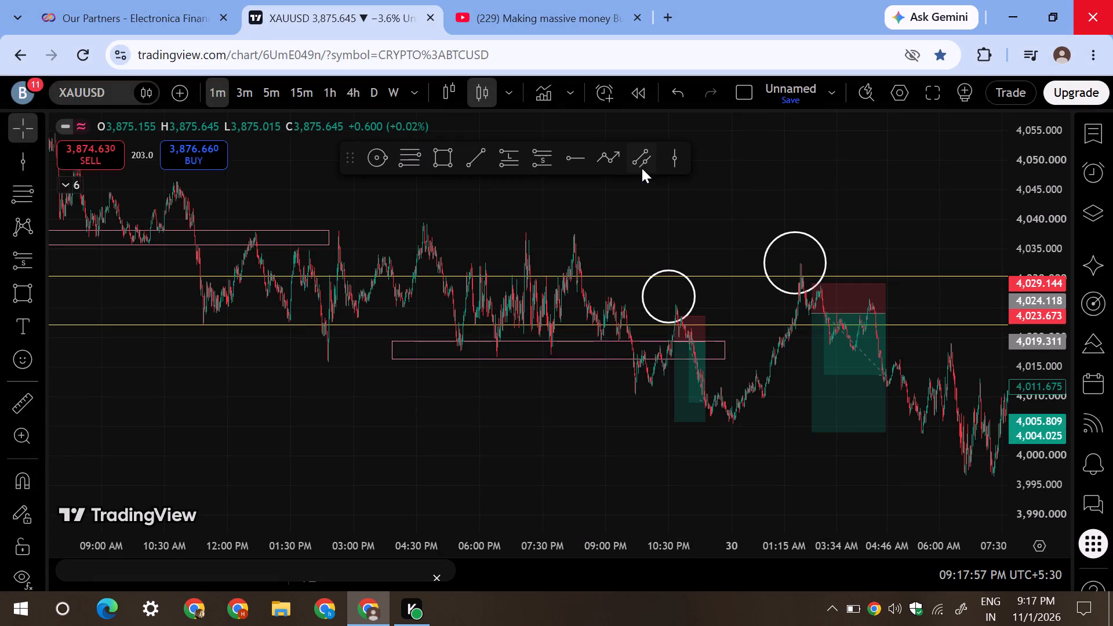